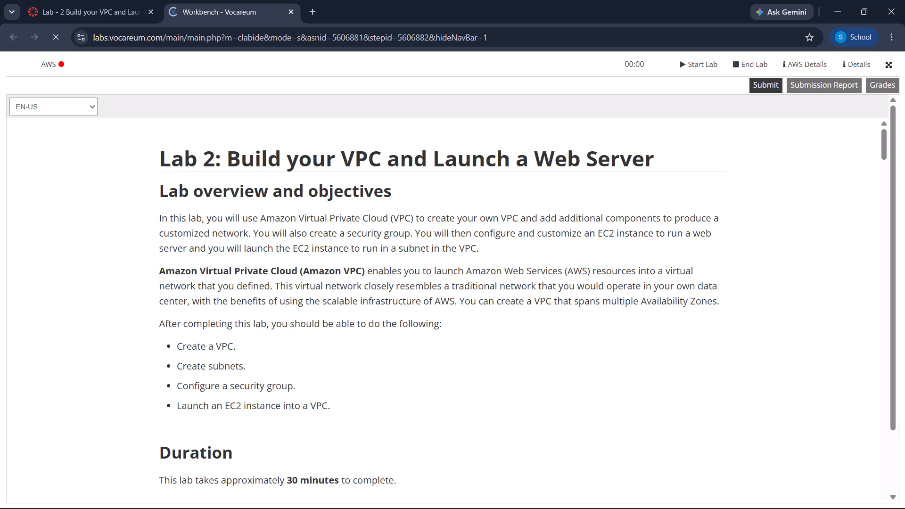
Start the AWS lab environment for Lab 2: Build your VPC and Launch a Web Server.
click(695, 65)
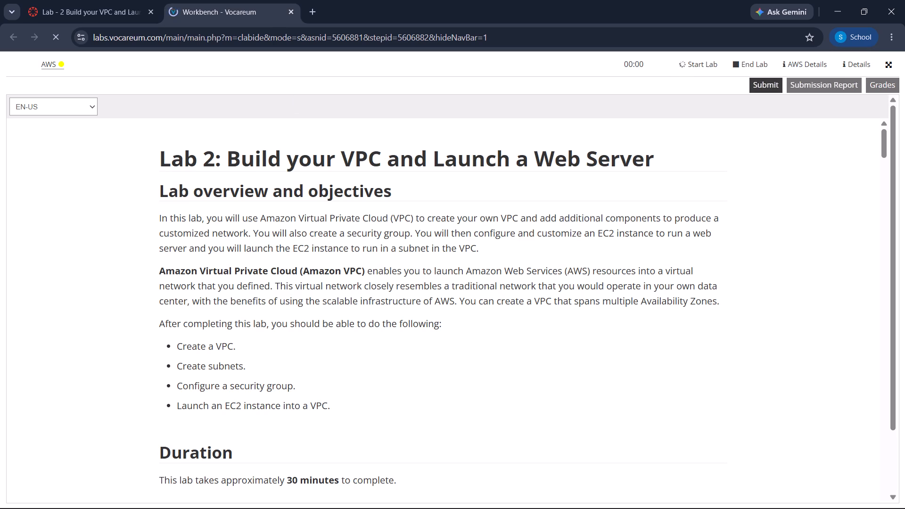
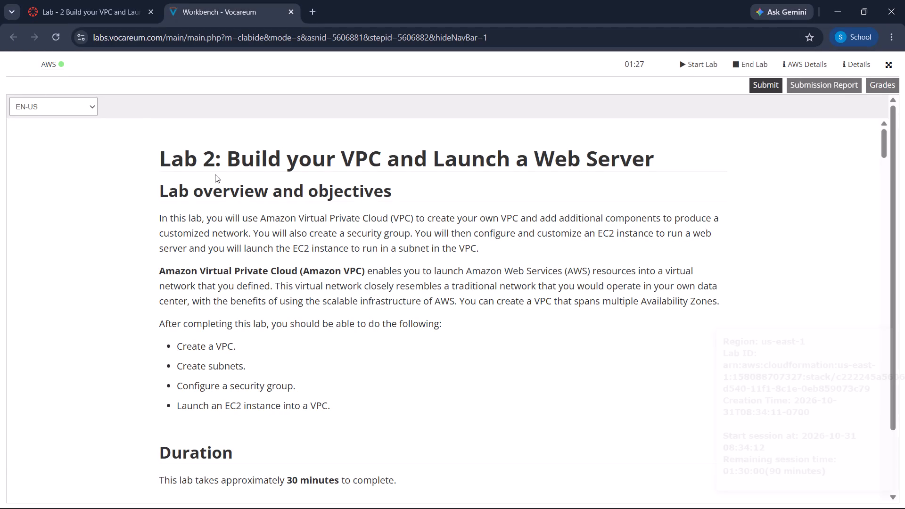
Open the AWS console's VPC service and start creating a VPC with the VPC and more option.
click(46, 67)
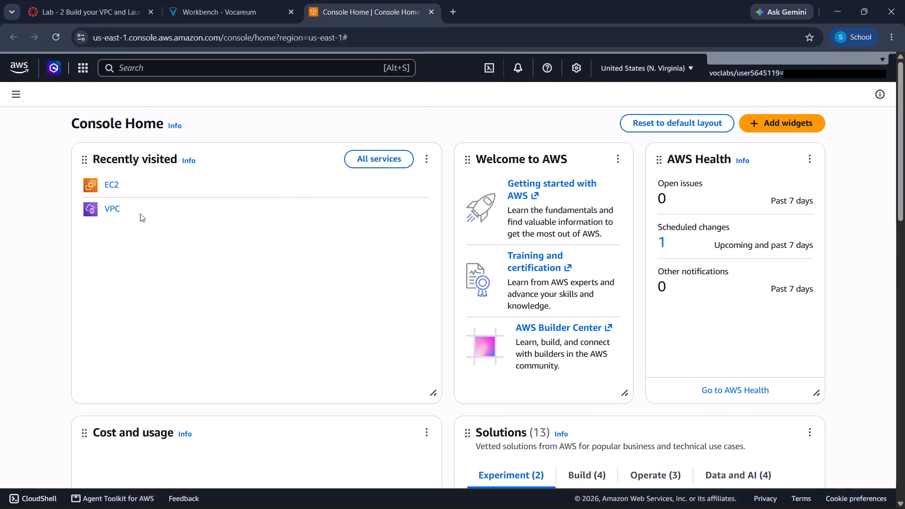
click(114, 209)
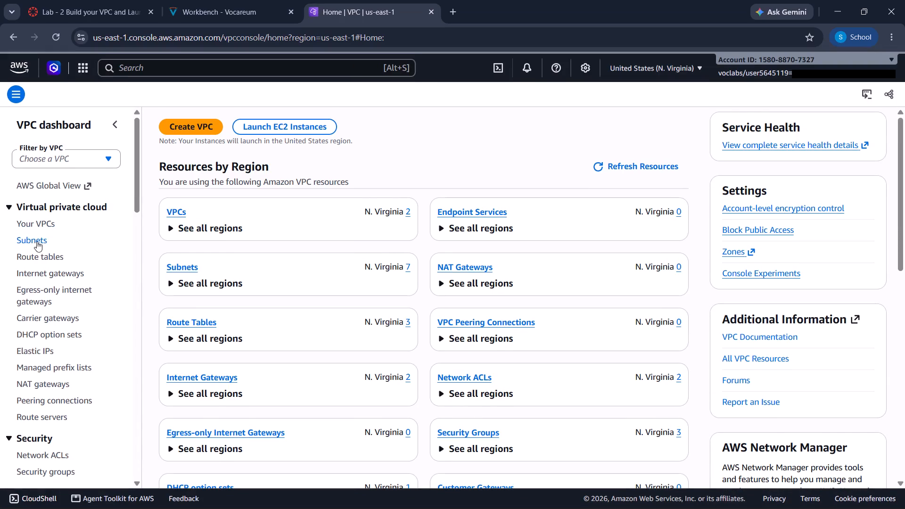
click(33, 225)
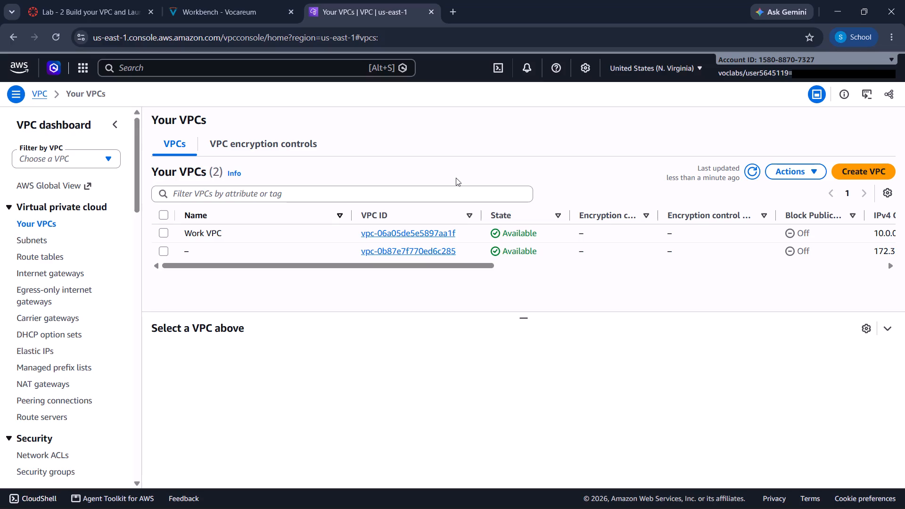
click(873, 169)
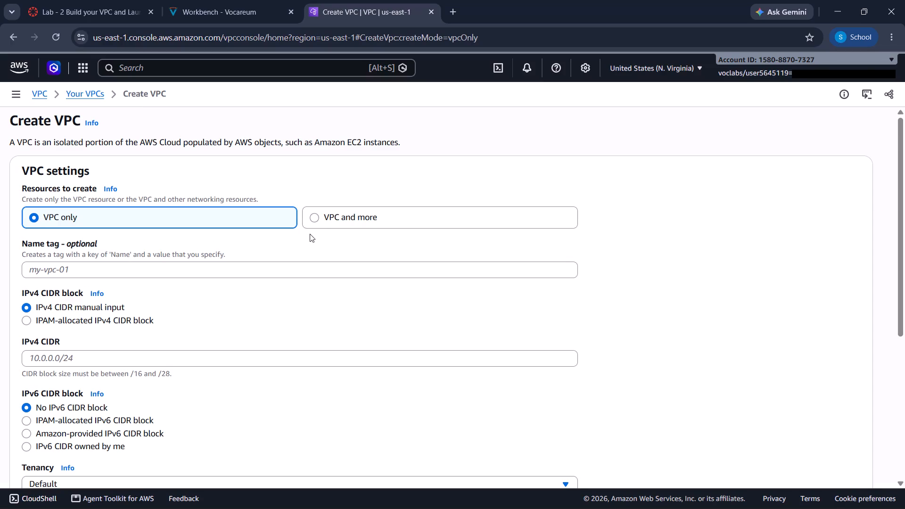
click(311, 220)
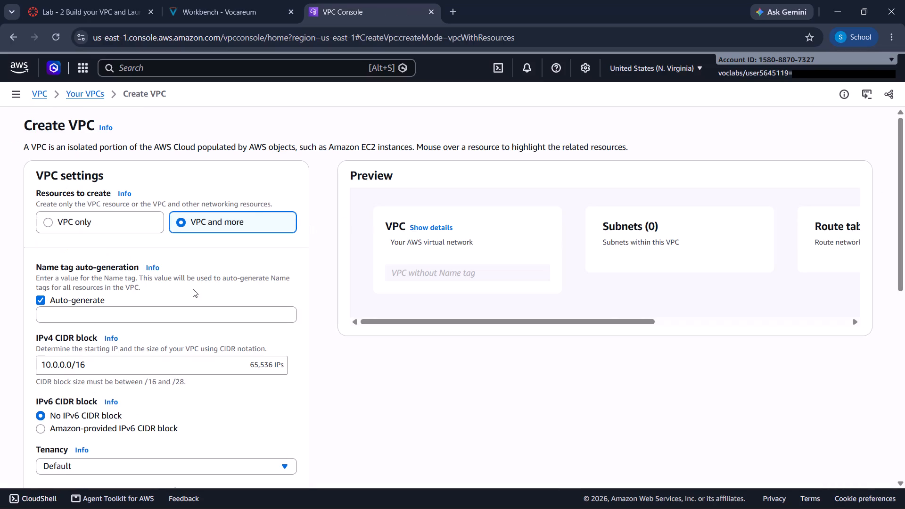
Set the number of Availability Zones for the new VPC to 1.
scroll(112, 344, down, 2)
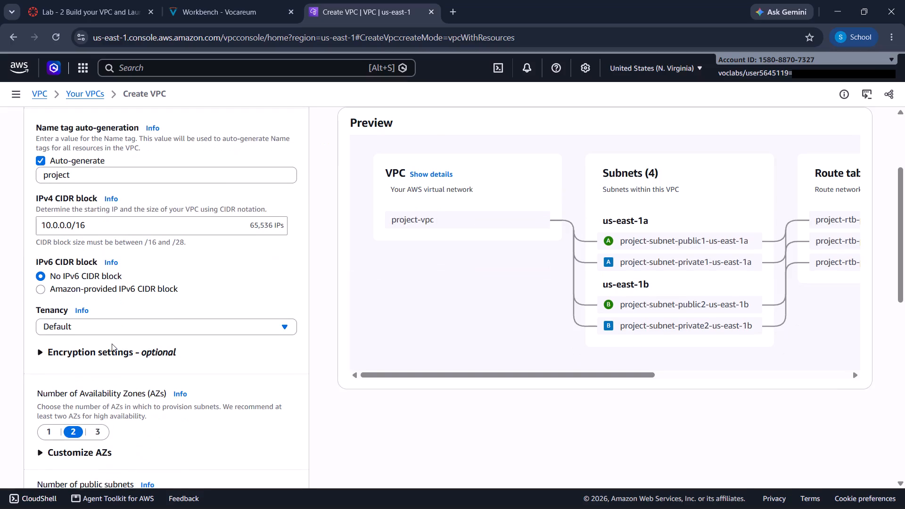
click(52, 438)
click(48, 430)
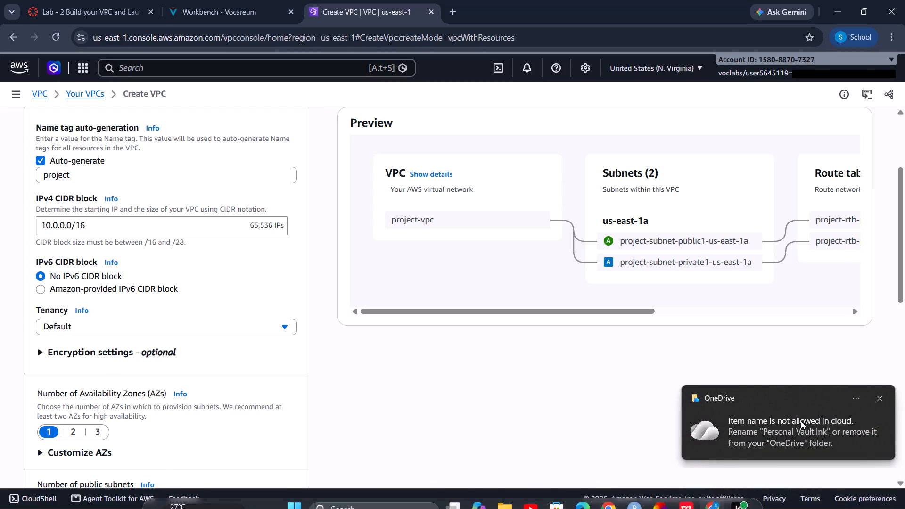
click(881, 436)
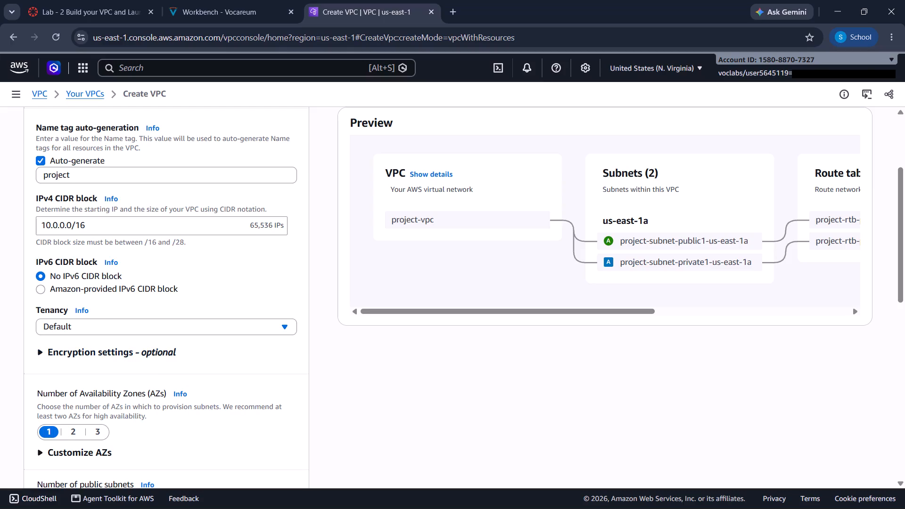
Change the auto-generated name tag for the VPC resources to lab.
scroll(151, 203, down, 3)
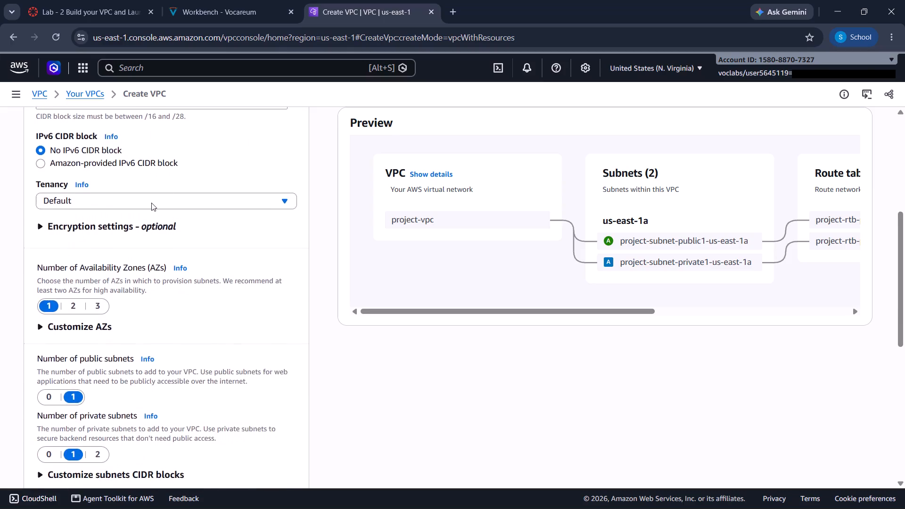
scroll(151, 203, up, 2)
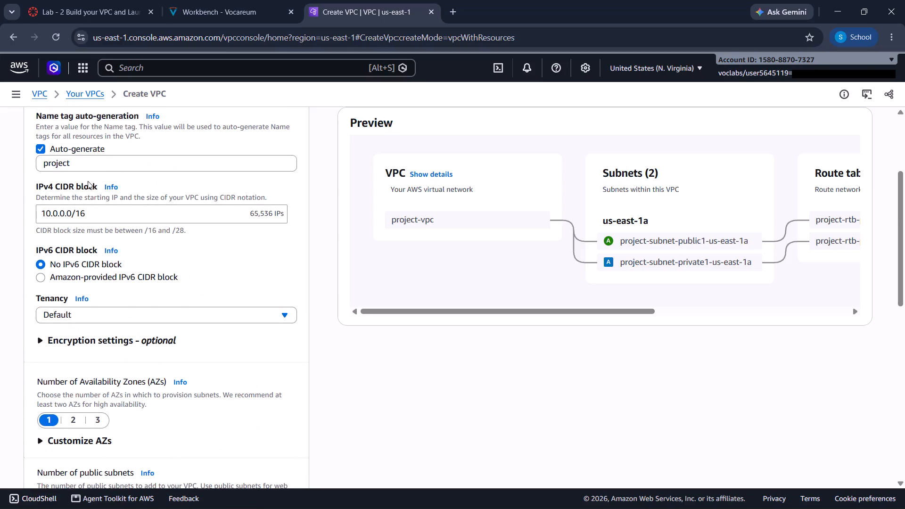
drag(72, 164, 1, 170)
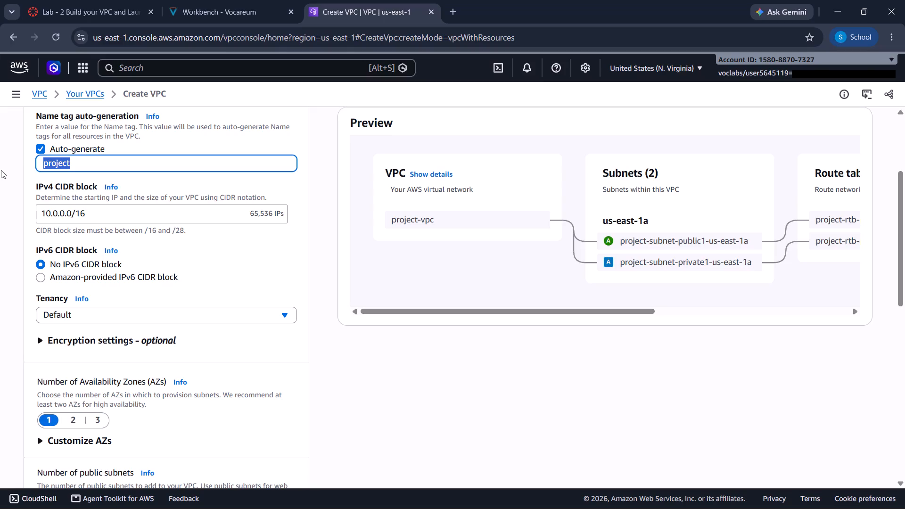
key(BackSpace)
text(lab)
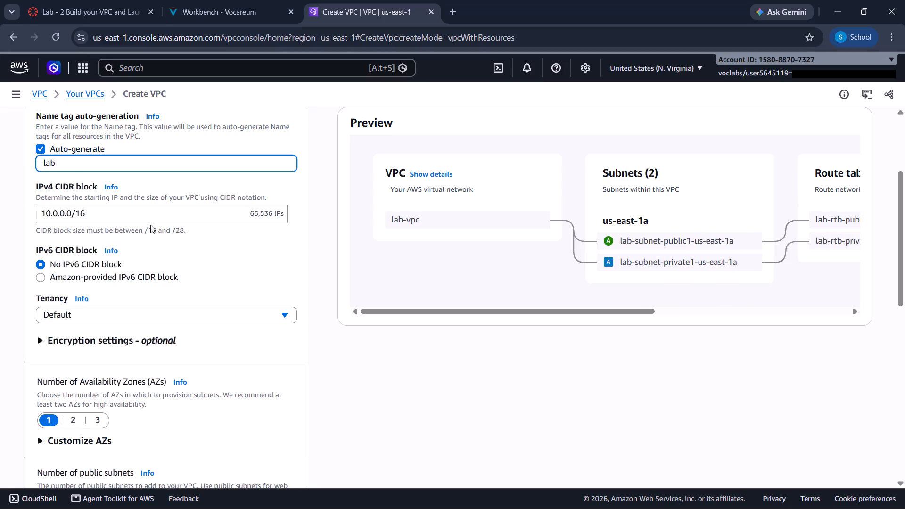
Read the Lab 2 instructions on configuring the VPC settings, including subnets, CIDR blocks, NAT gateways and endpoints.
click(244, 1)
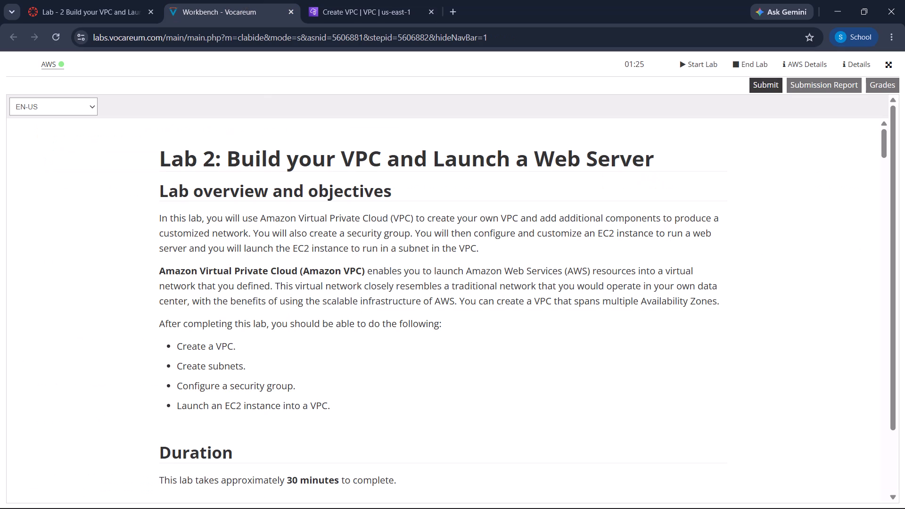
scroll(303, 343, down, 9)
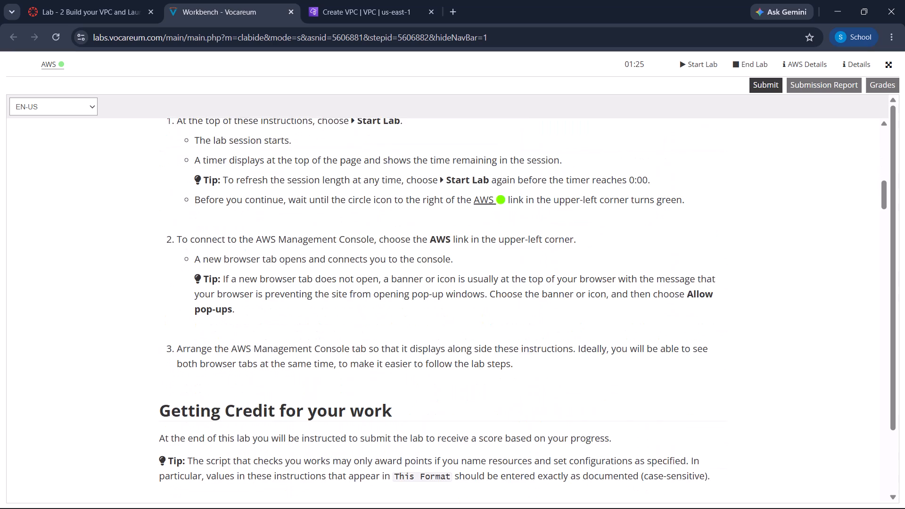
scroll(303, 343, down, 3)
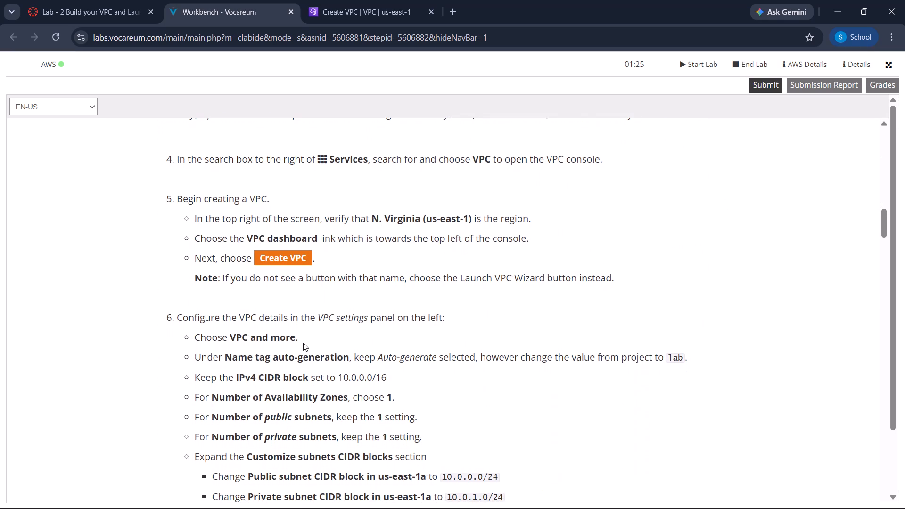
scroll(303, 343, up, 1)
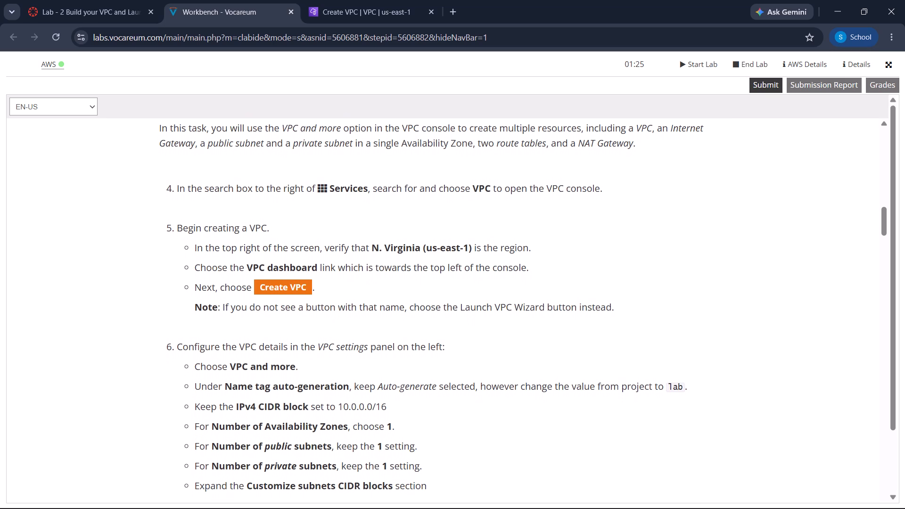
scroll(303, 343, down, 1)
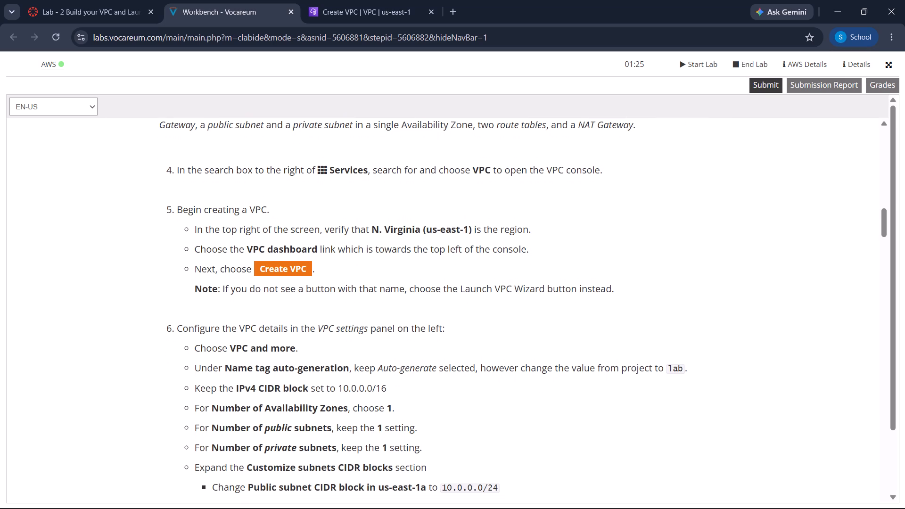
click(342, 12)
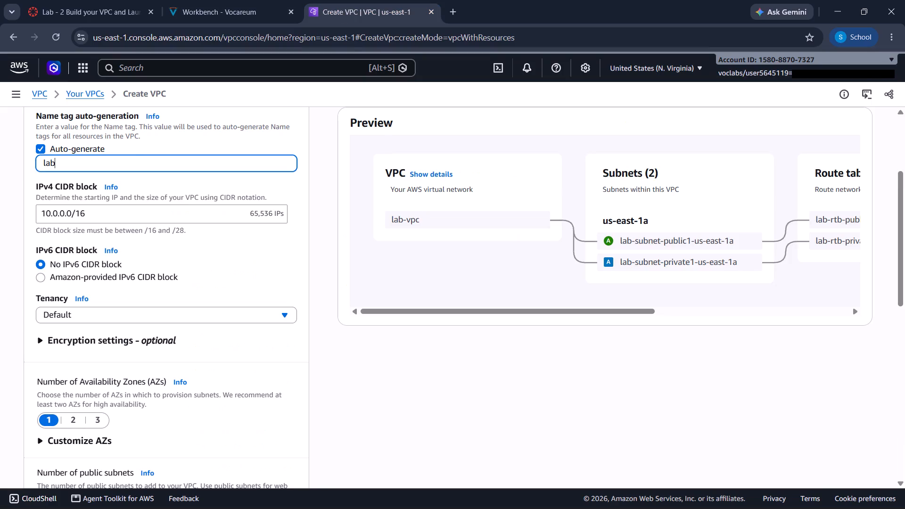
click(220, 13)
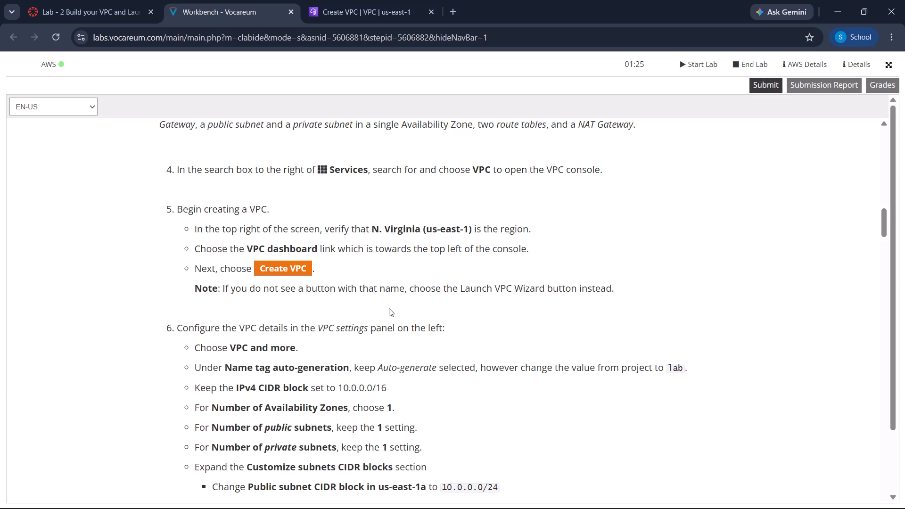
scroll(387, 317, down, 1)
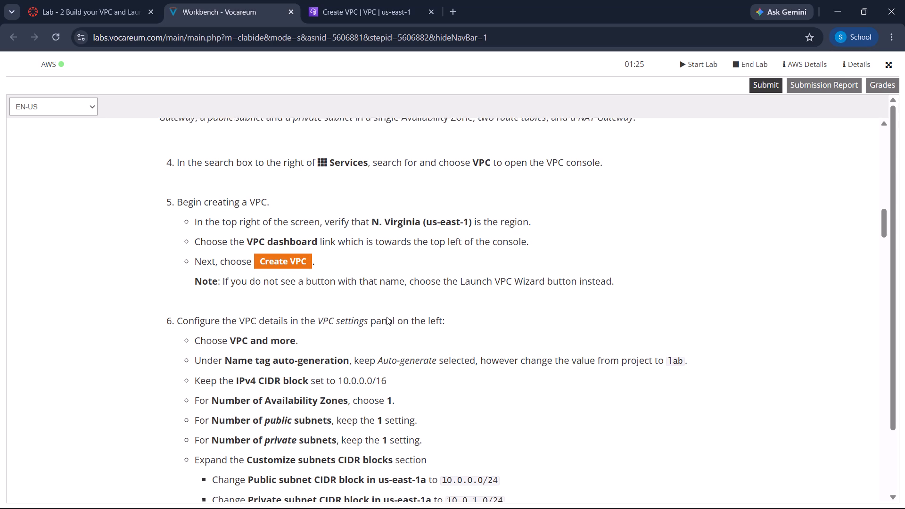
scroll(387, 317, down, 1)
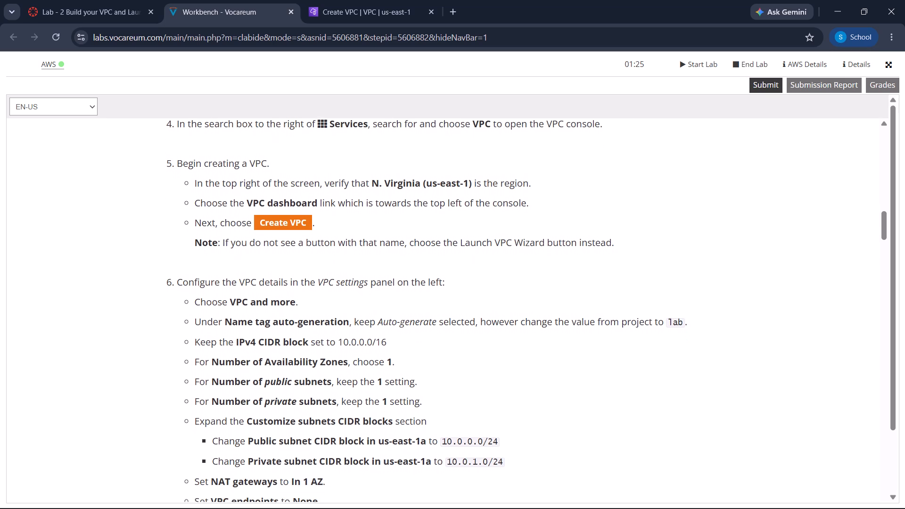
scroll(387, 317, down, 2)
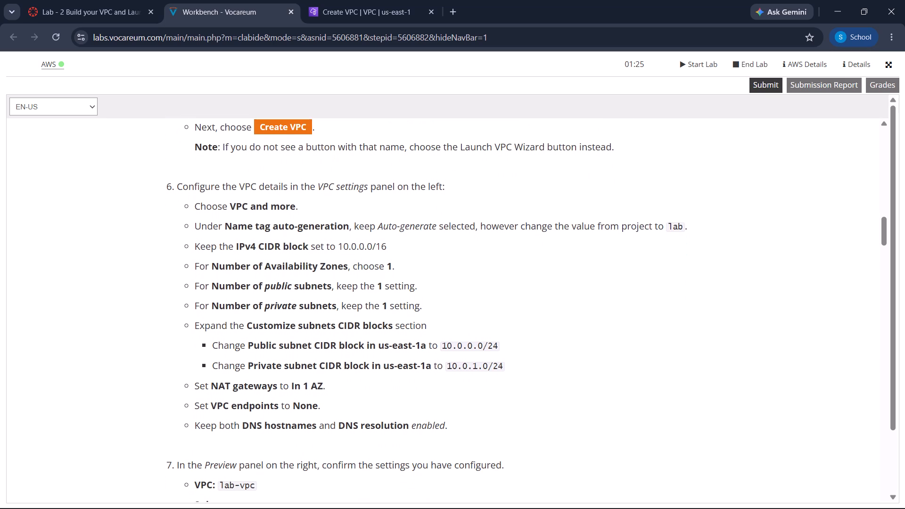
scroll(387, 317, down, 1)
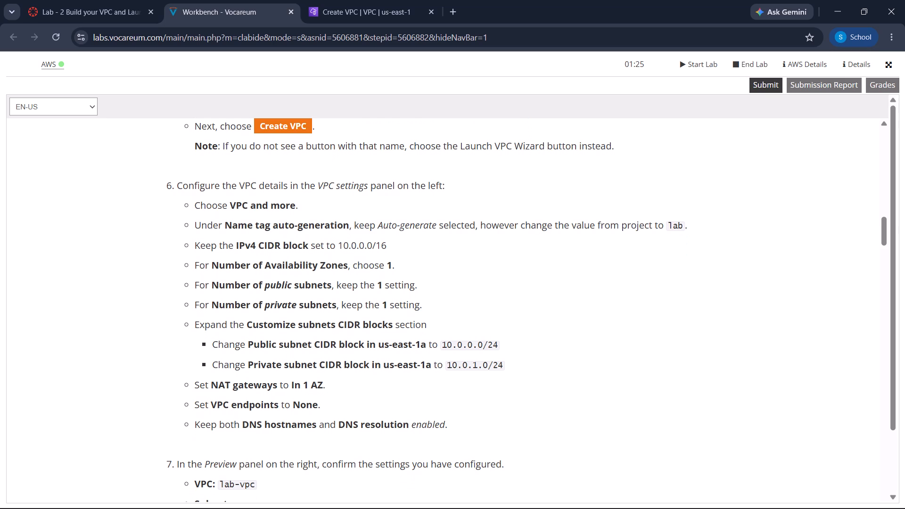
scroll(387, 317, down, 8)
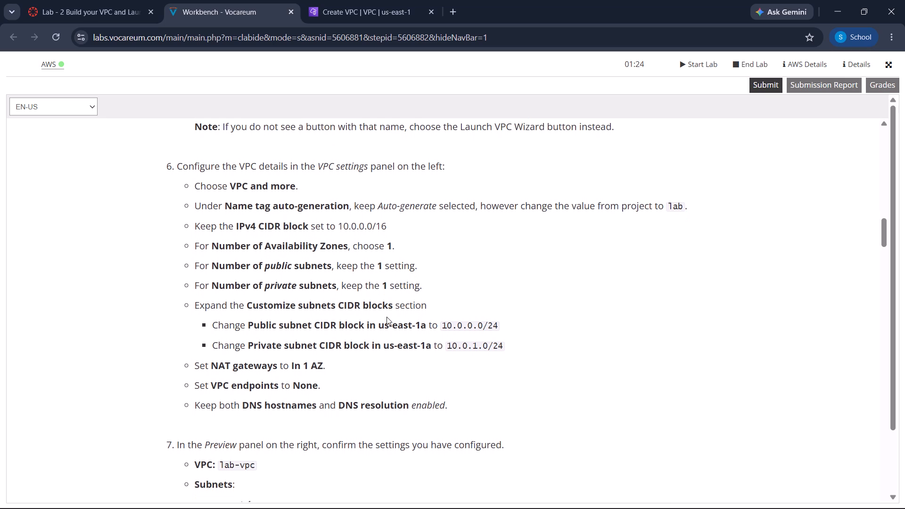
scroll(387, 317, down, 2)
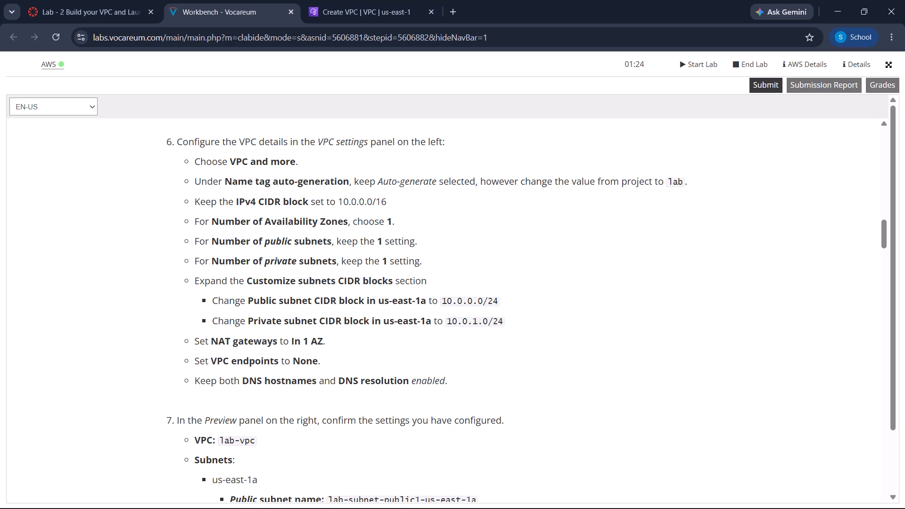
Return to the VPC creation form and set the NAT gateways option to Zonal.
click(341, 12)
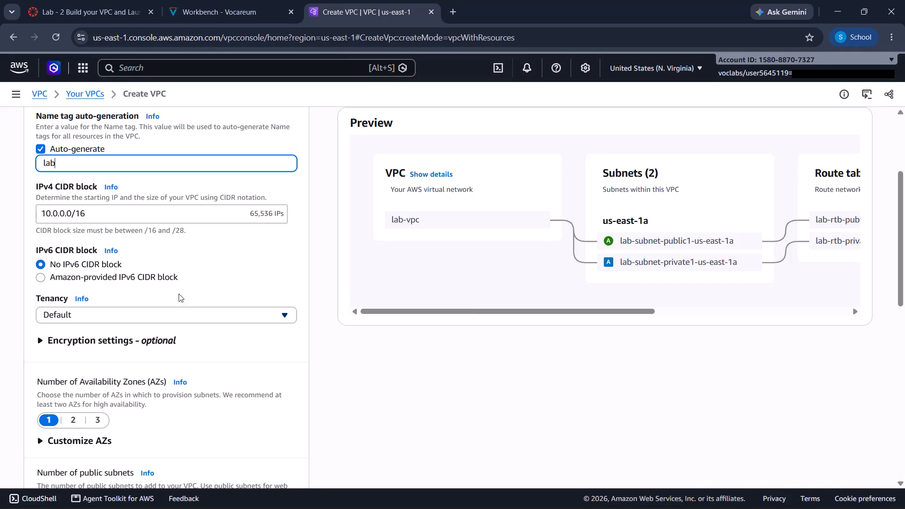
click(162, 313)
click(162, 313)
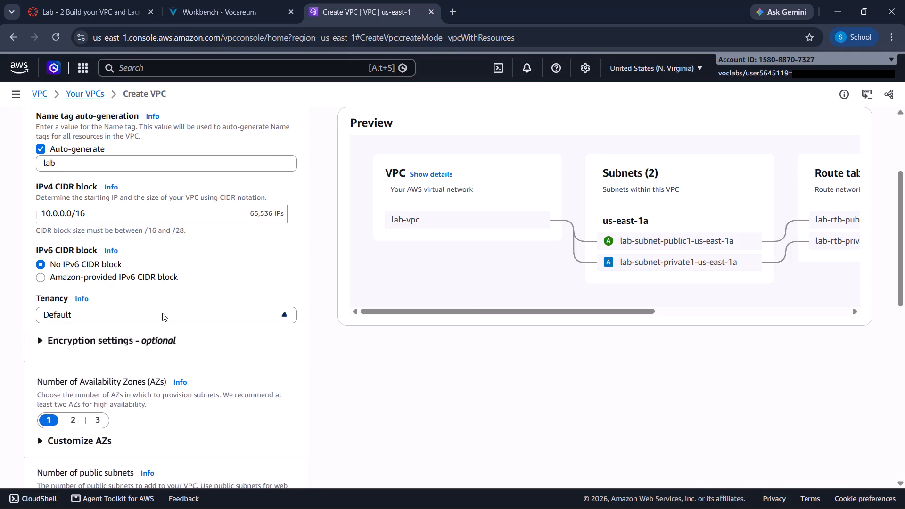
scroll(239, 394, down, 4)
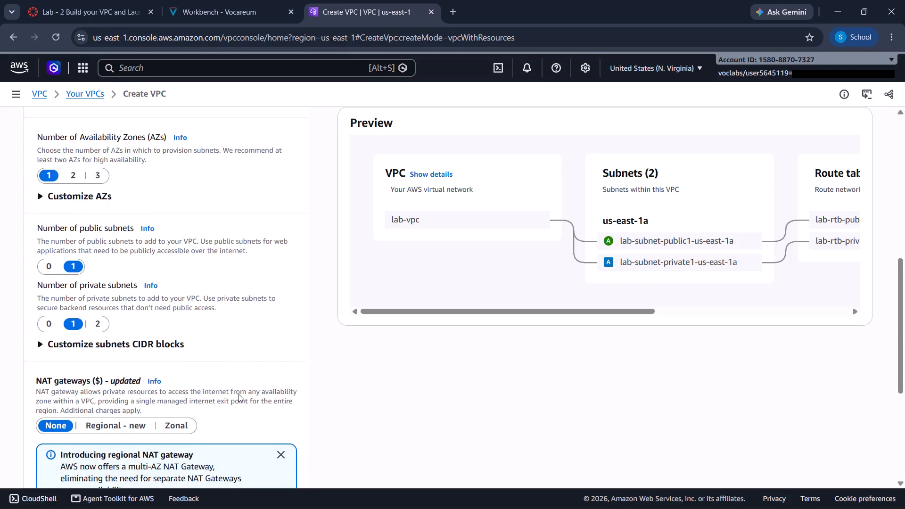
scroll(239, 394, down, 2)
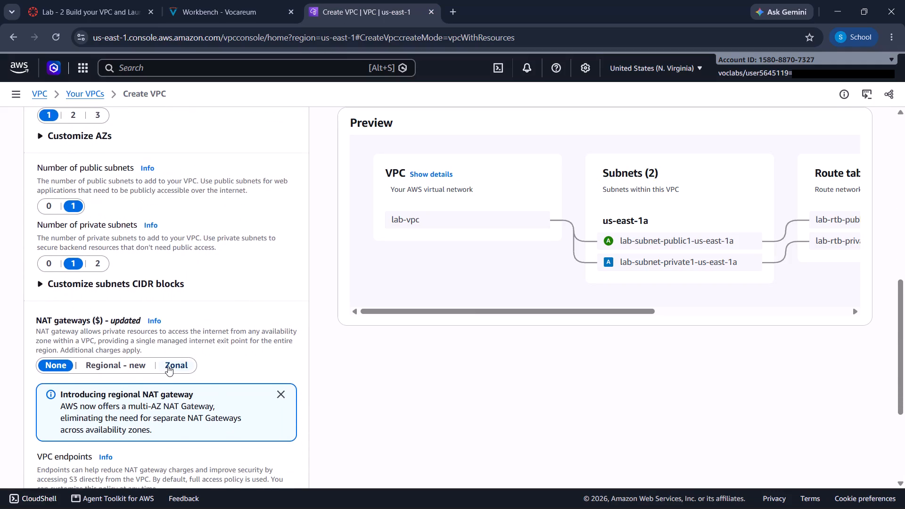
click(168, 366)
scroll(196, 325, down, 1)
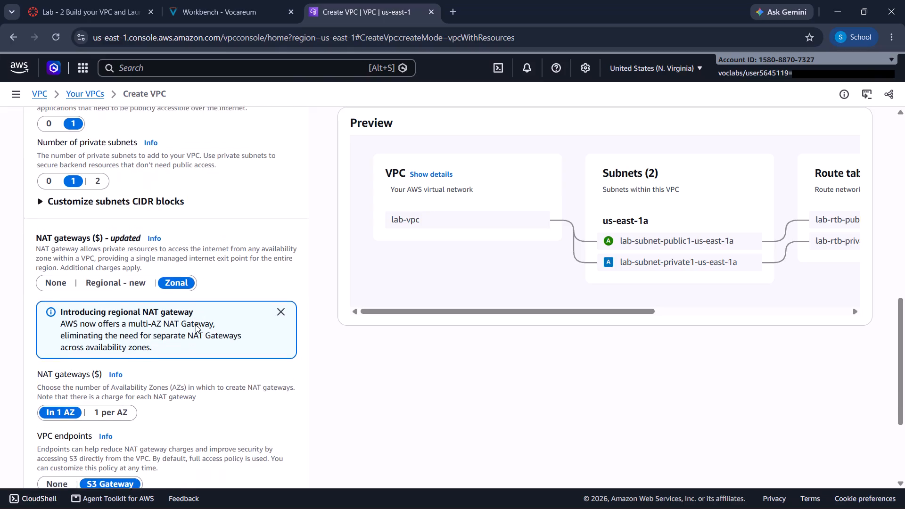
scroll(196, 325, down, 1)
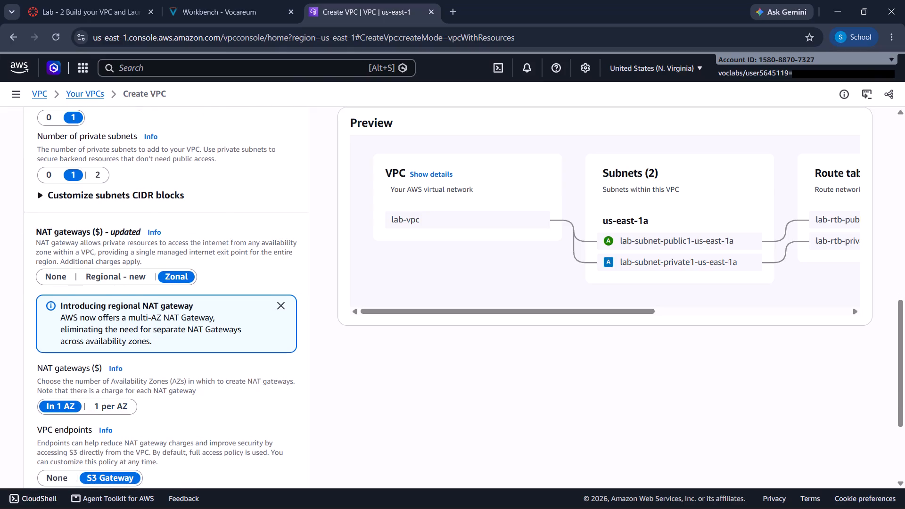
Customize the subnet CIDR blocks by setting the public subnet in us-east-1a to 10.0.0.0/24.
click(115, 194)
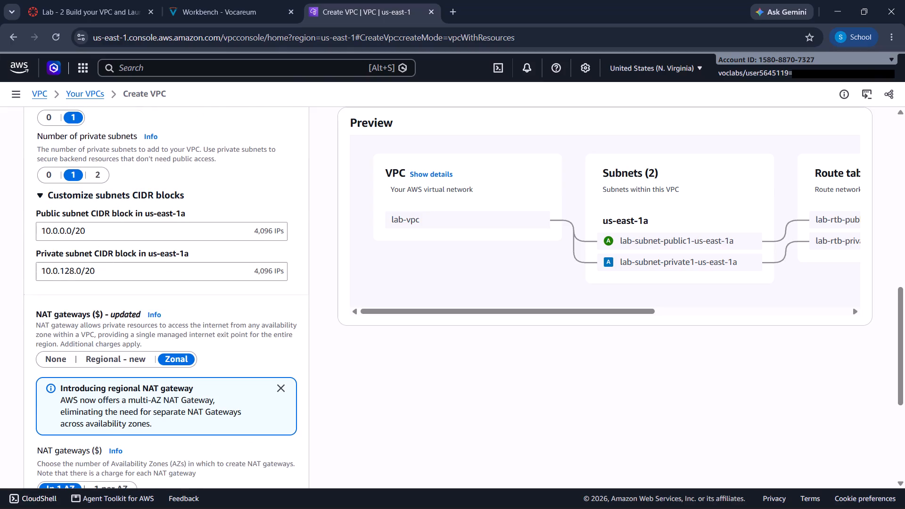
click(90, 232)
key(BackSpace)
key(4)
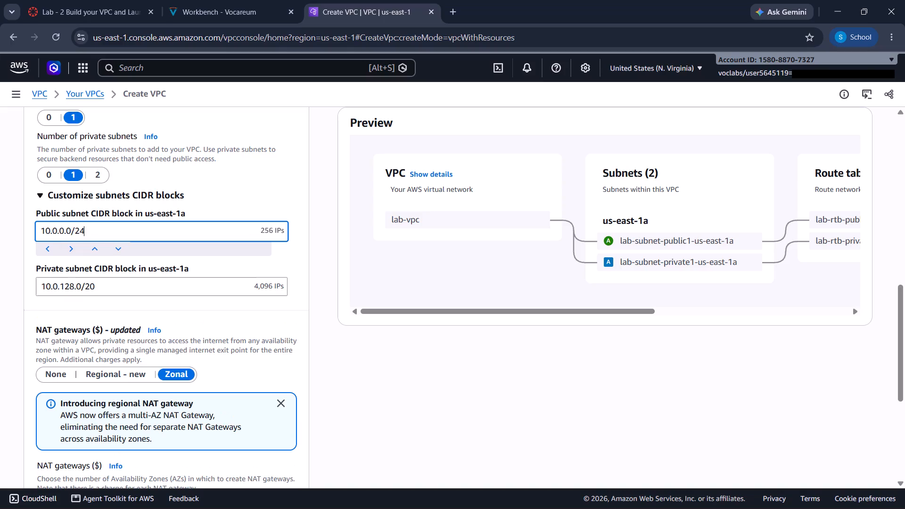
Set the private subnet CIDR block in us-east-1a to 10.0.1.0/24.
click(98, 286)
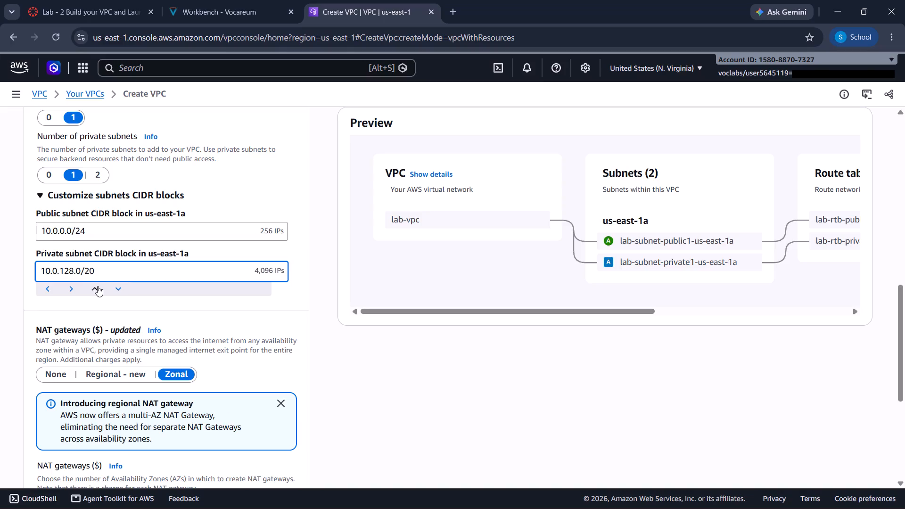
key(BackSpace)
key(4)
click(72, 275)
key(BackSpace)
key(BackSpace)
Dismiss the regional NAT gateway notice and create the VPC with the configured settings.
scroll(229, 346, down, 4)
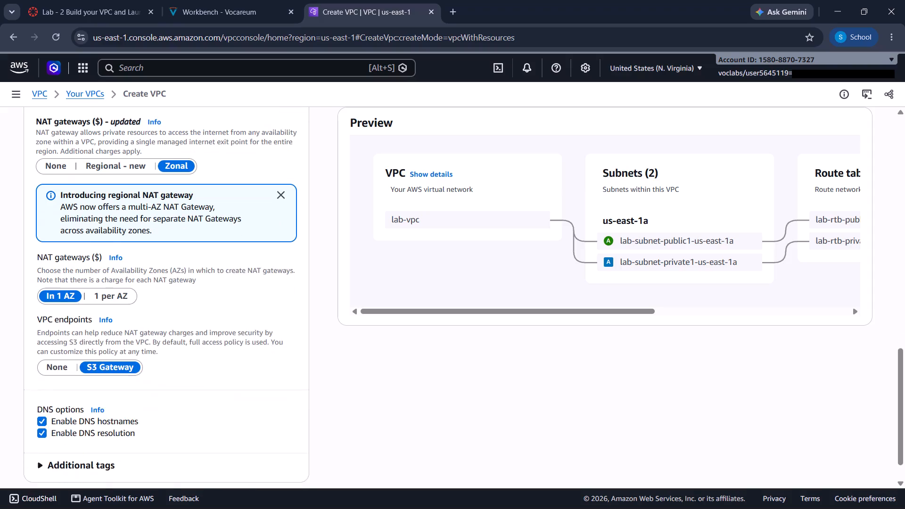
click(280, 187)
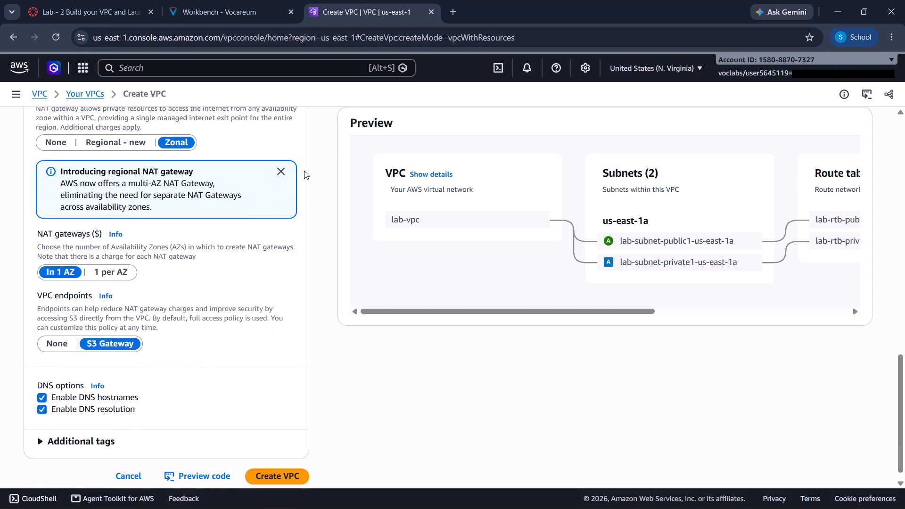
click(279, 172)
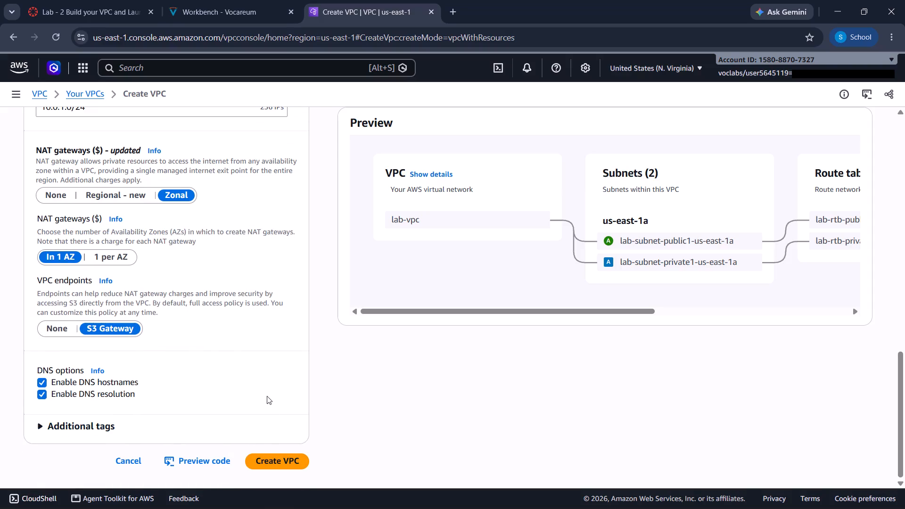
scroll(267, 396, down, 3)
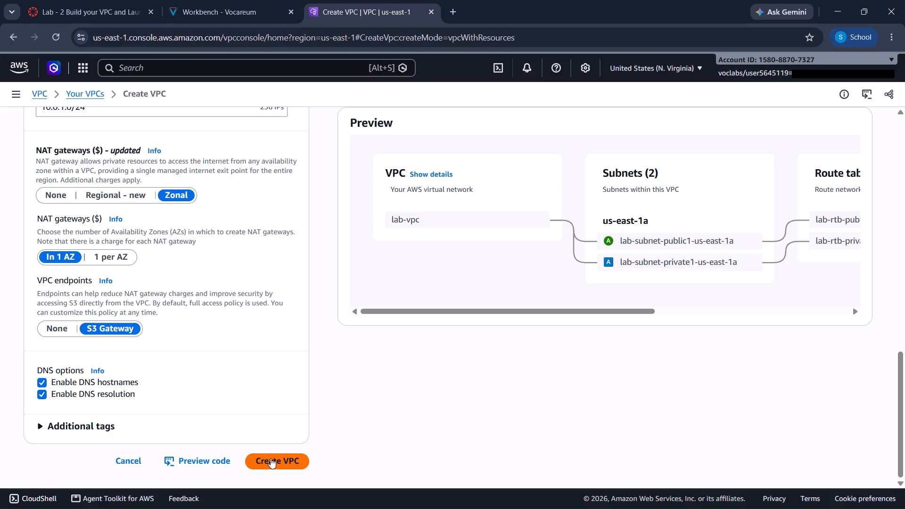
click(271, 458)
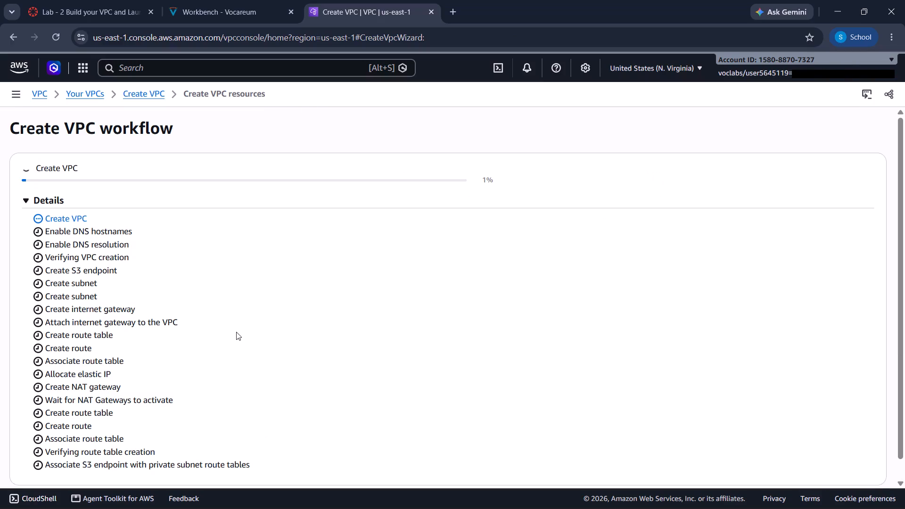
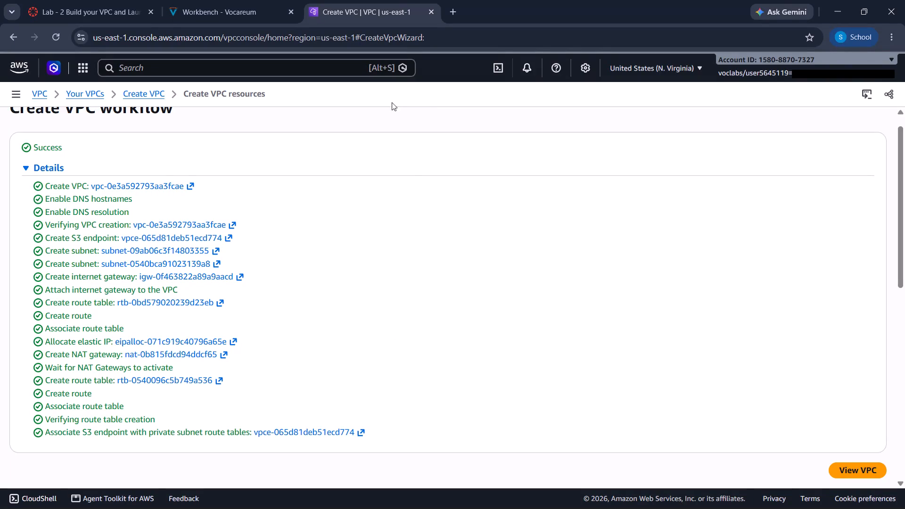
Go to the VPC subnets list and start a new subnet in lab-vpc.
scroll(298, 316, down, 4)
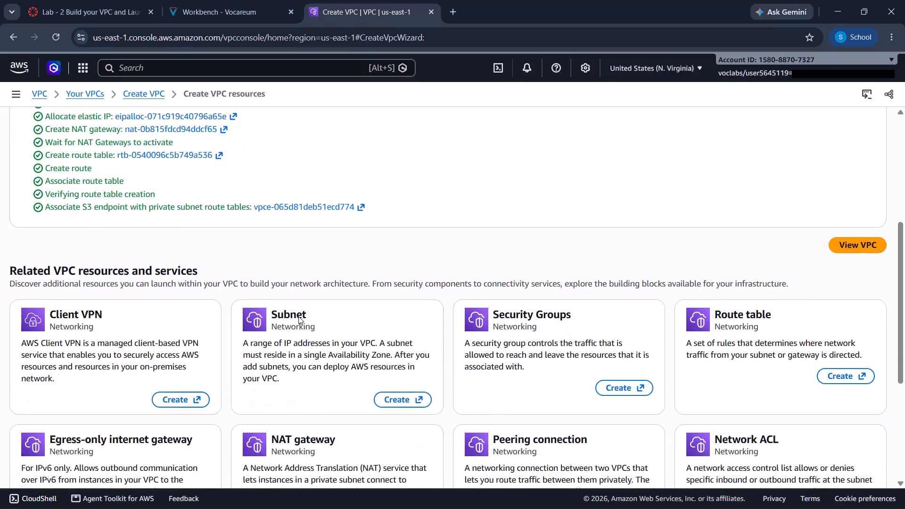
scroll(298, 316, up, 1)
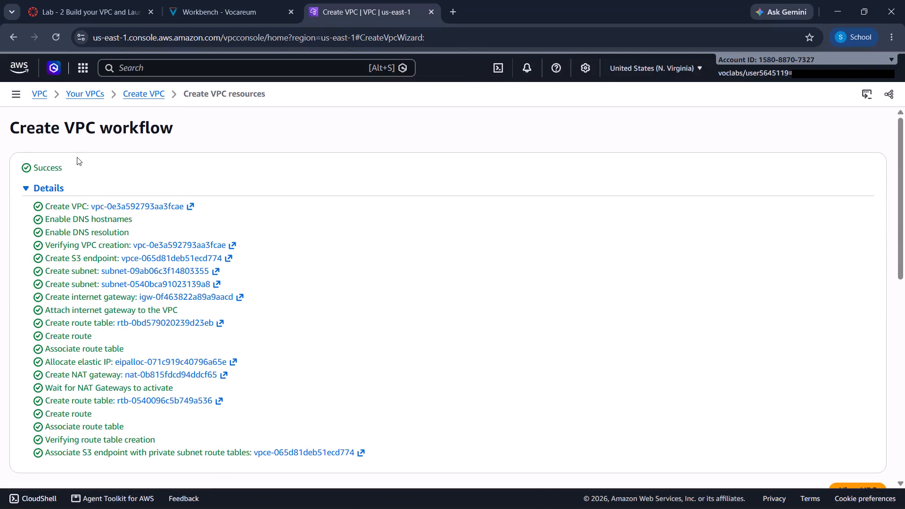
click(39, 93)
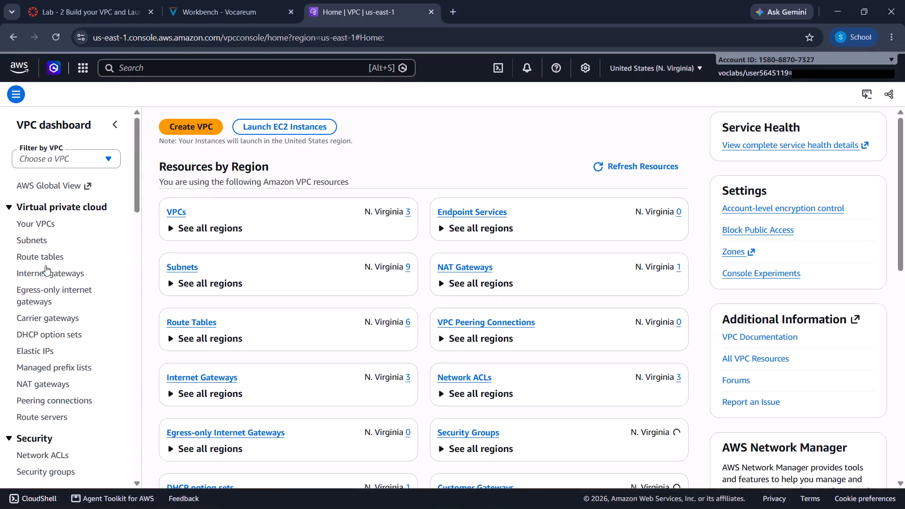
click(31, 238)
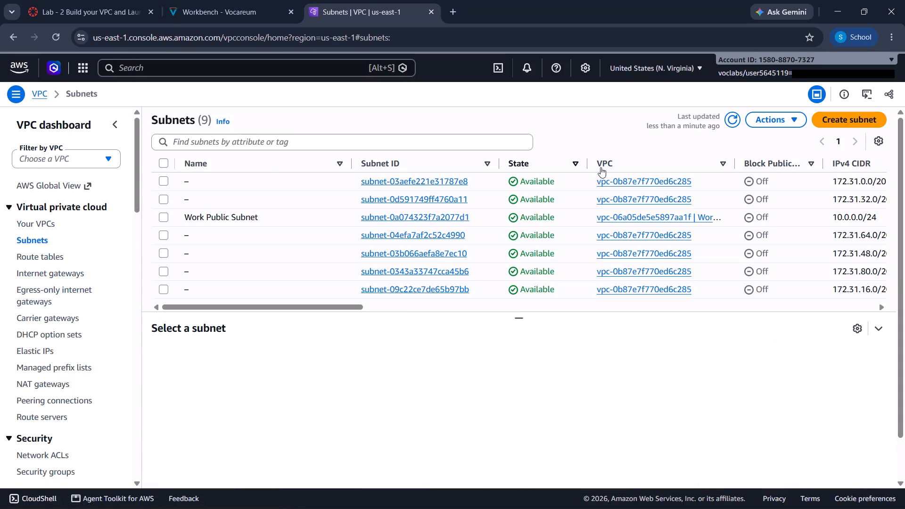
click(855, 121)
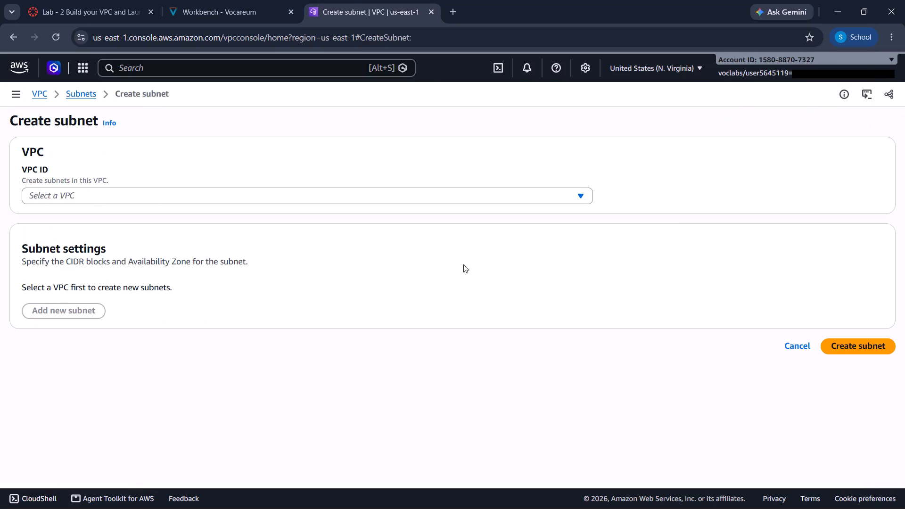
click(313, 189)
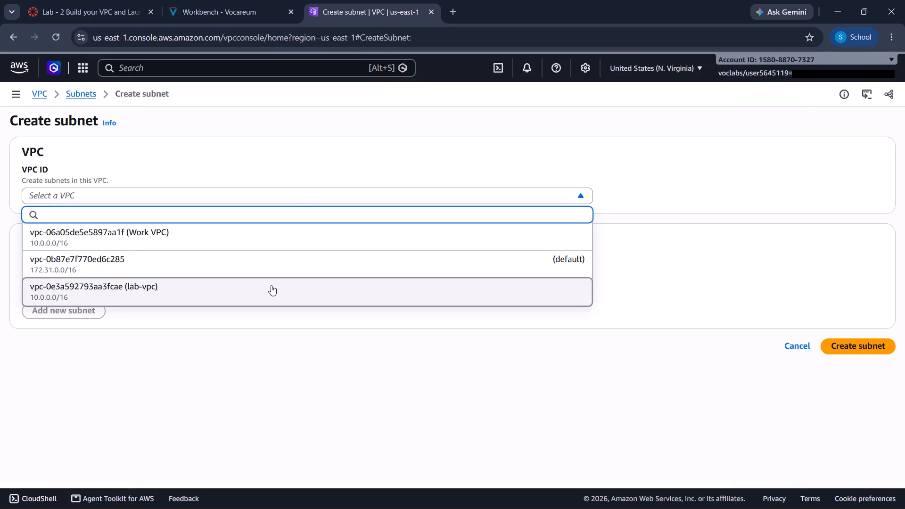
click(270, 291)
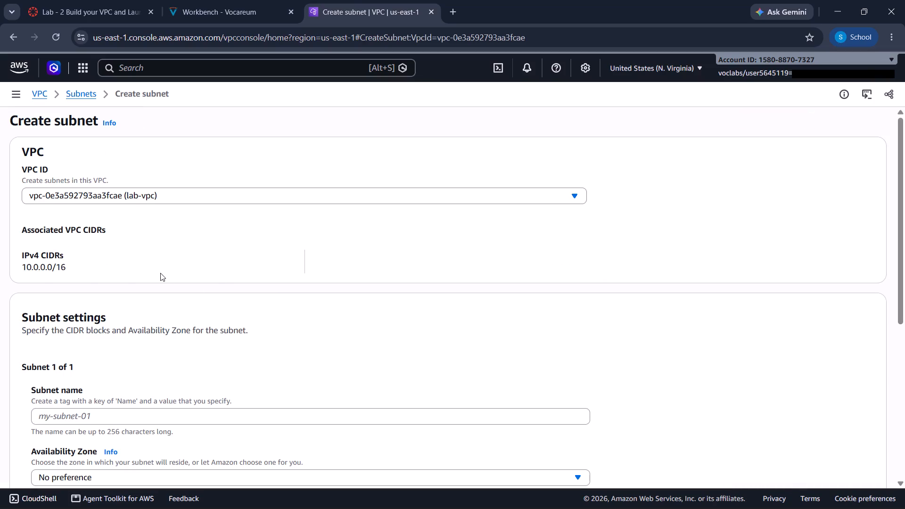
scroll(167, 345, down, 2)
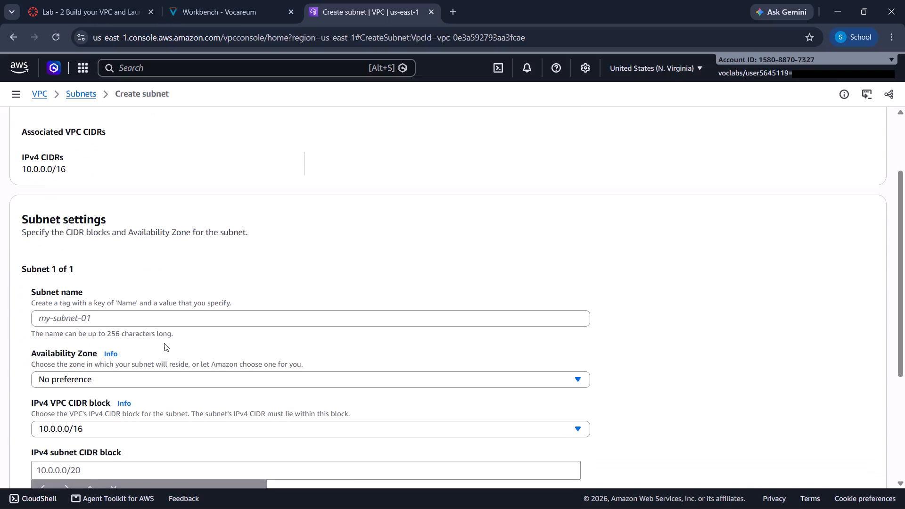
Switch to the Vocareum lab instructions and find the Task 2 settings for the second public subnet.
click(188, 0)
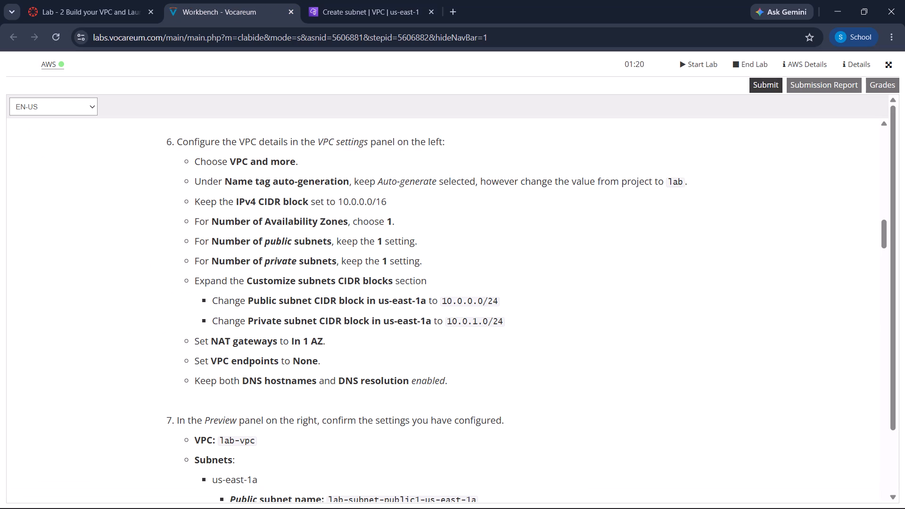
scroll(309, 285, down, 2)
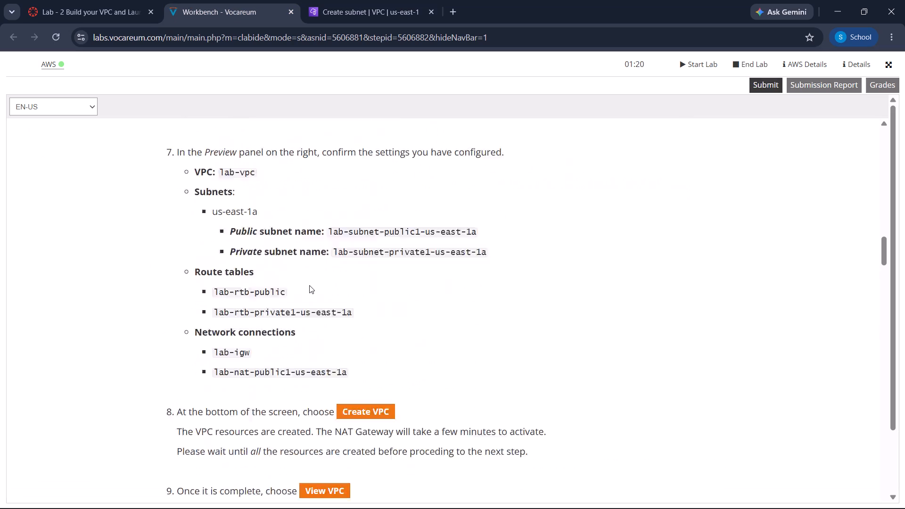
scroll(309, 285, down, 2)
scroll(309, 285, up, 2)
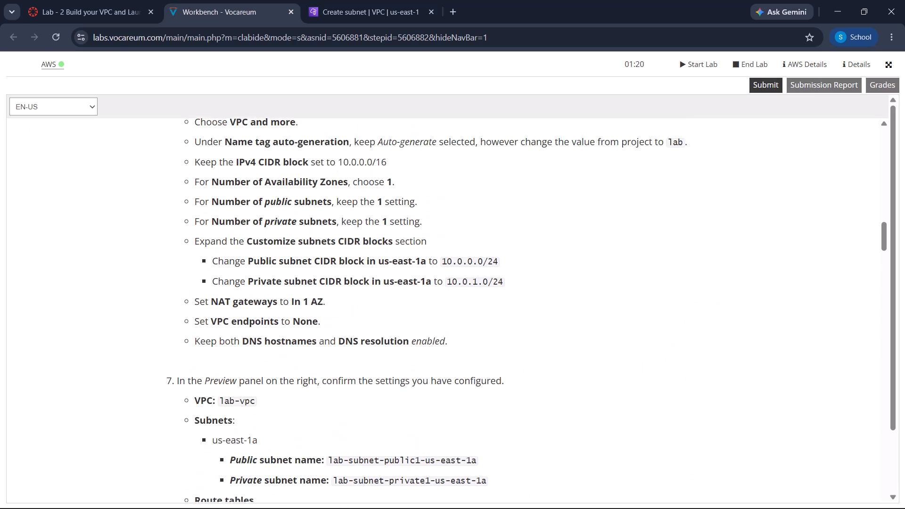
scroll(309, 285, up, 1)
scroll(309, 285, down, 3)
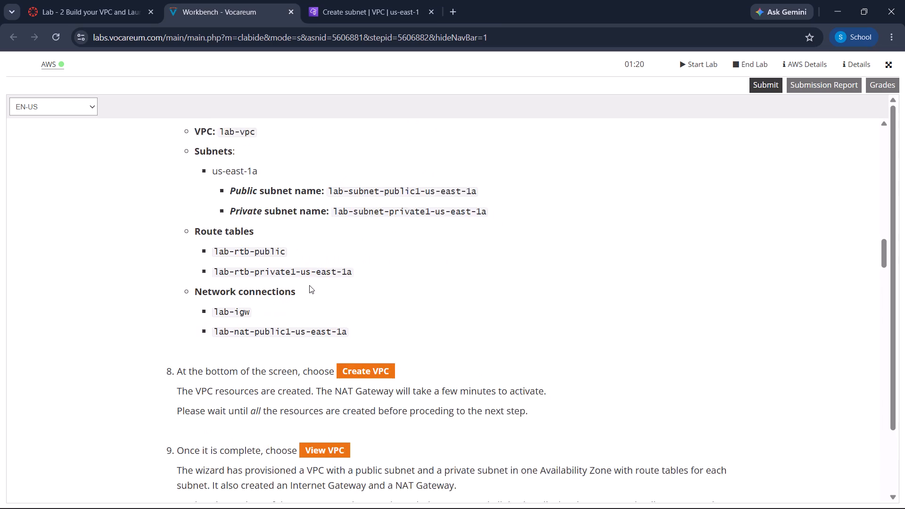
scroll(309, 285, down, 5)
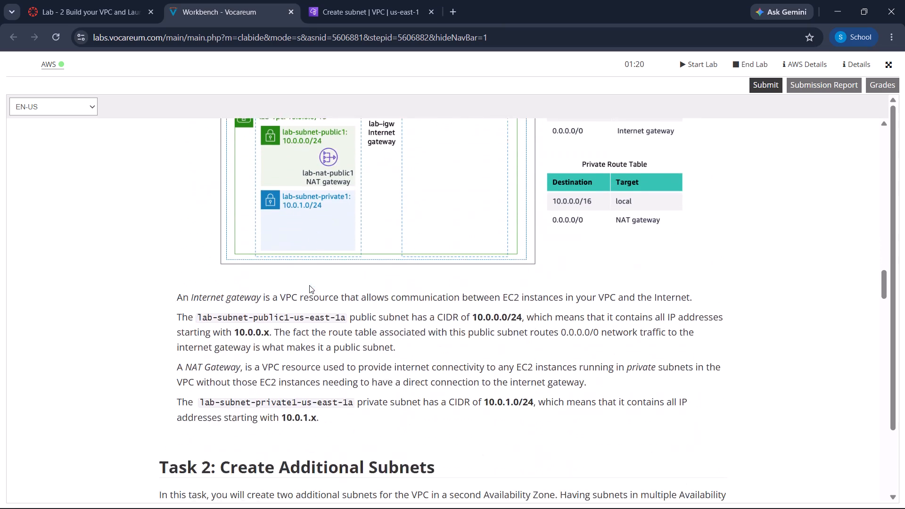
scroll(309, 285, down, 6)
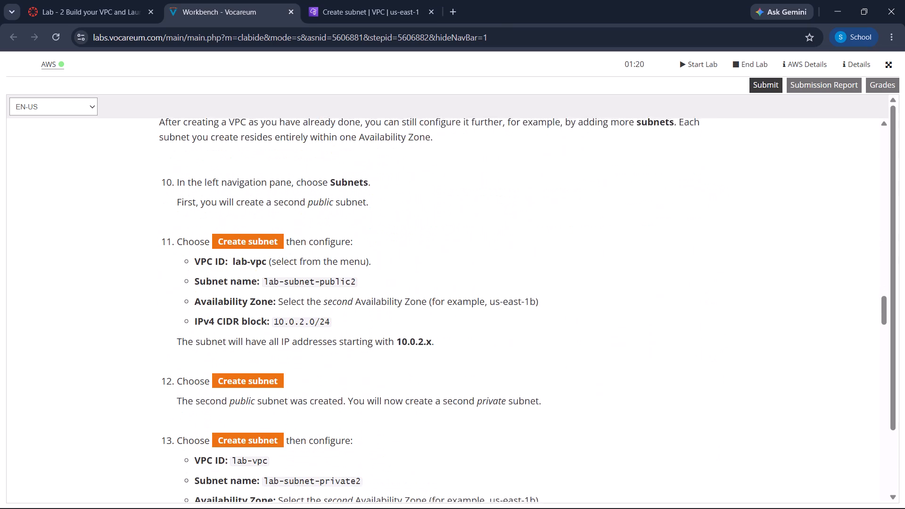
scroll(309, 285, down, 1)
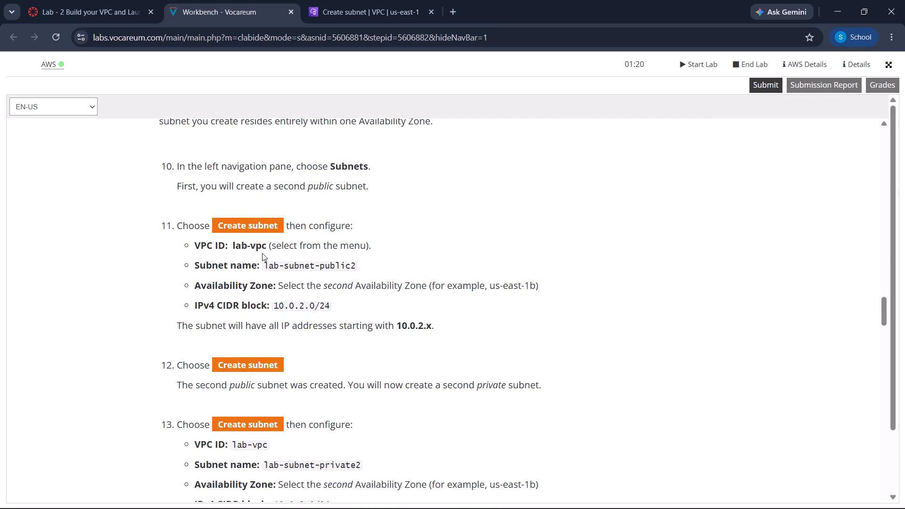
Copy the public subnet name from the lab instructions and name the new subnet lab-subnet-public2.
drag(264, 263, 339, 264)
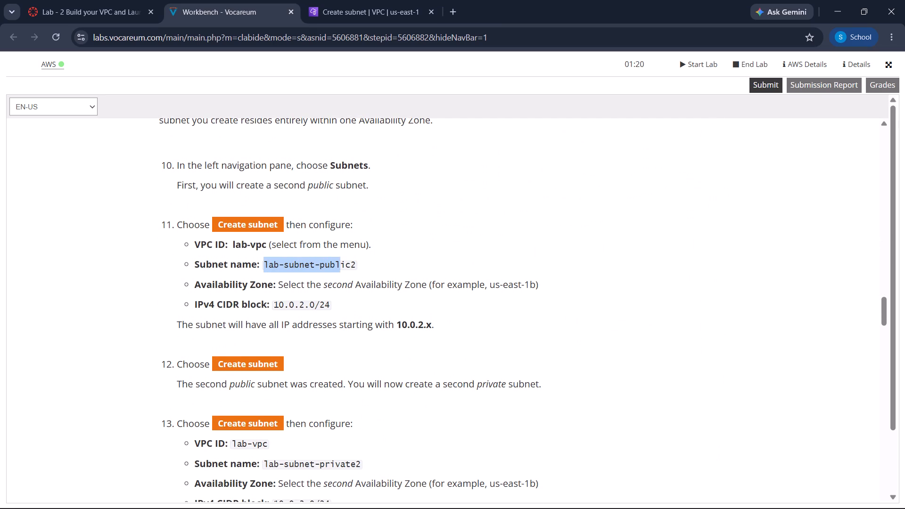
drag(339, 264, 370, 263)
key(ctrl+c)
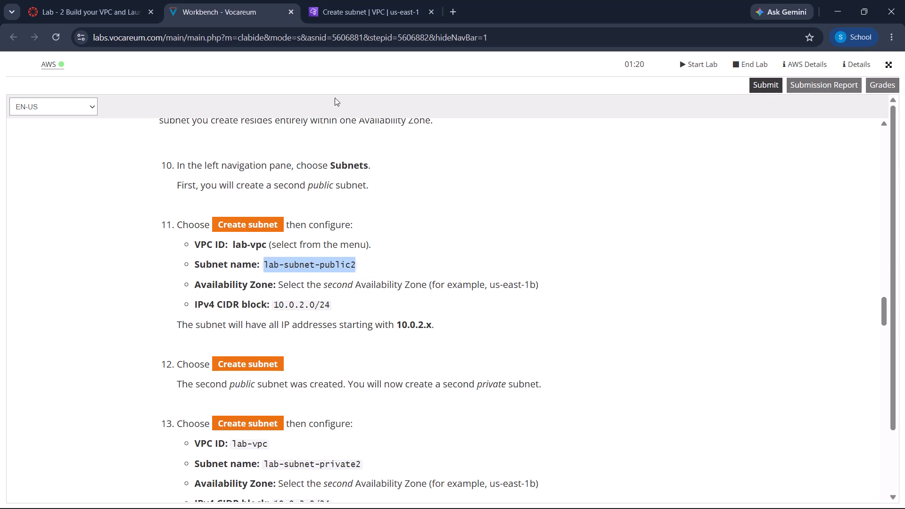
click(346, 18)
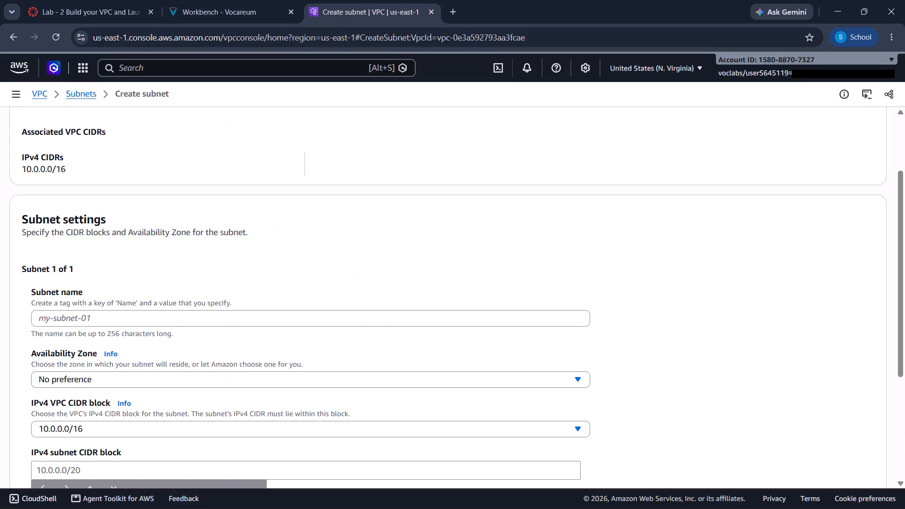
click(200, 320)
key(ctrl+v)
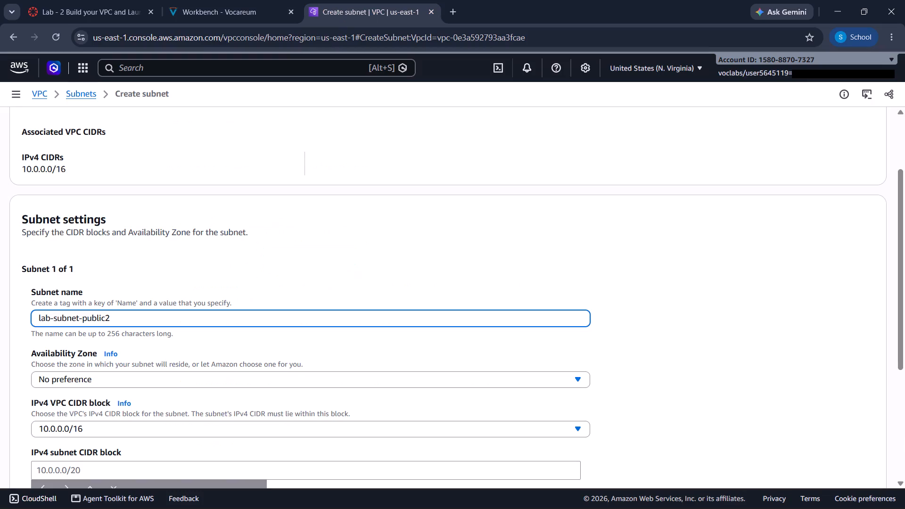
Copy the CIDR value from step 11 of the instructions and set the IPv4 subnet CIDR block to 10.0.2.0/24.
click(215, 22)
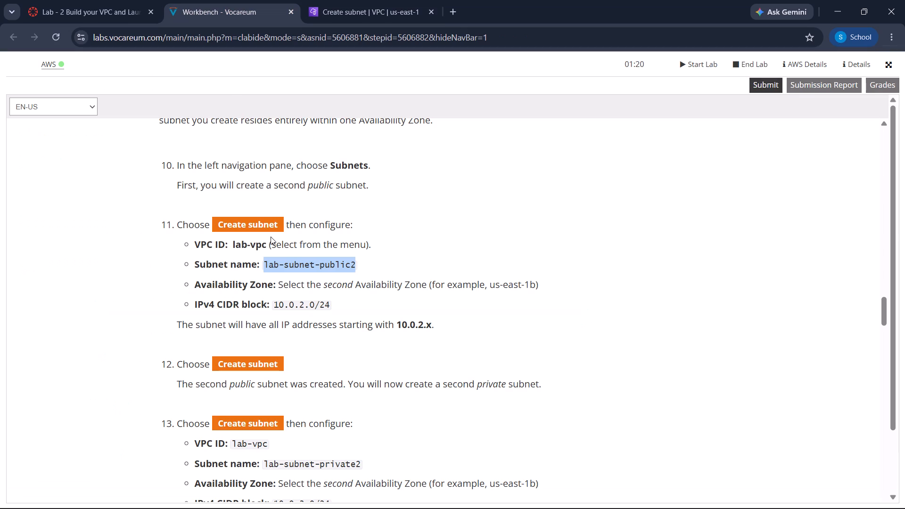
scroll(271, 237, down, 2)
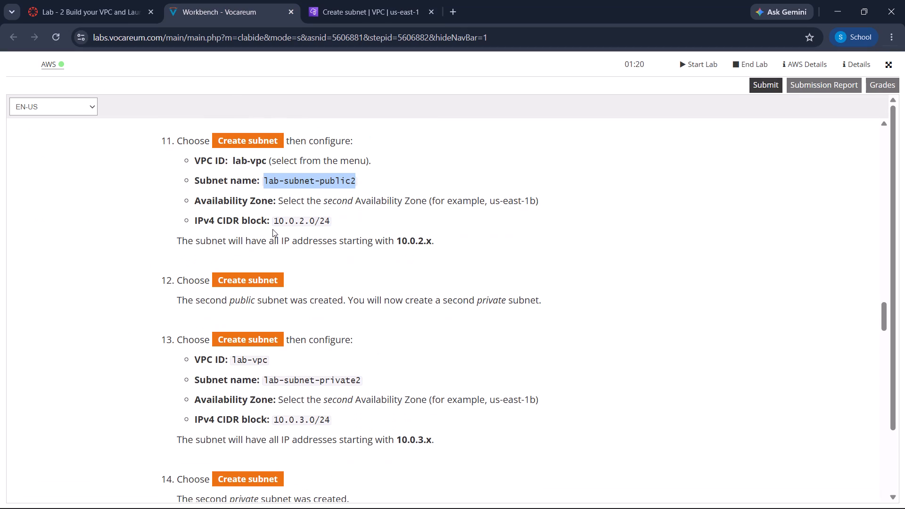
drag(272, 219, 344, 220)
key(ctrl+c)
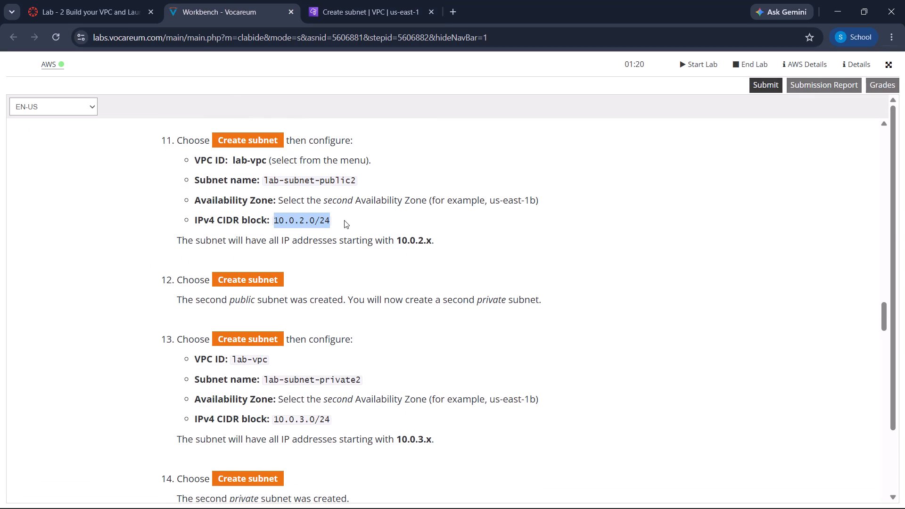
click(346, 0)
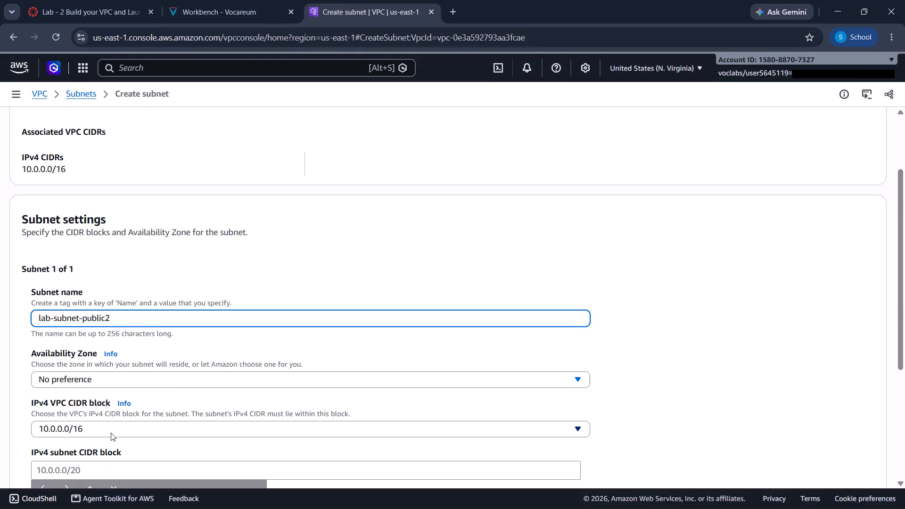
click(126, 474)
key(ctrl+v)
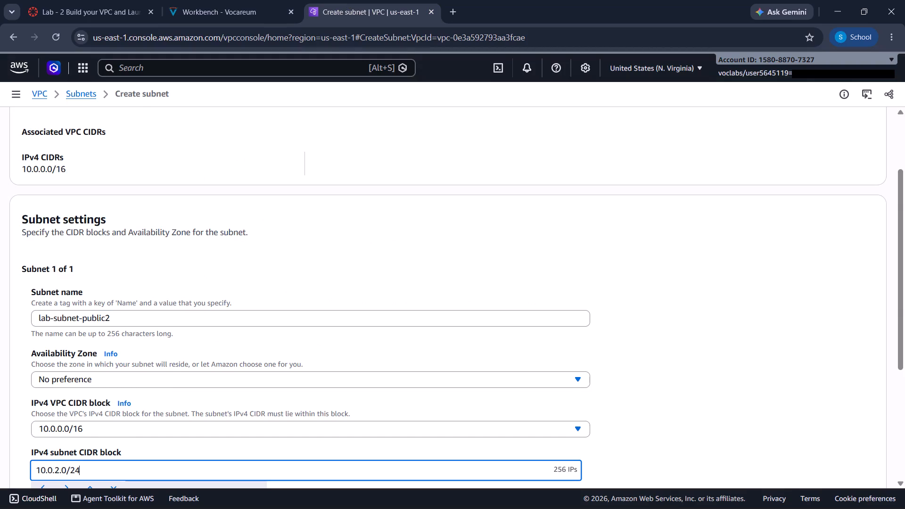
Recheck the lab instructions, set the Availability Zone to us-east-1b, create the subnet and dismiss the notification.
scroll(186, 334, down, 3)
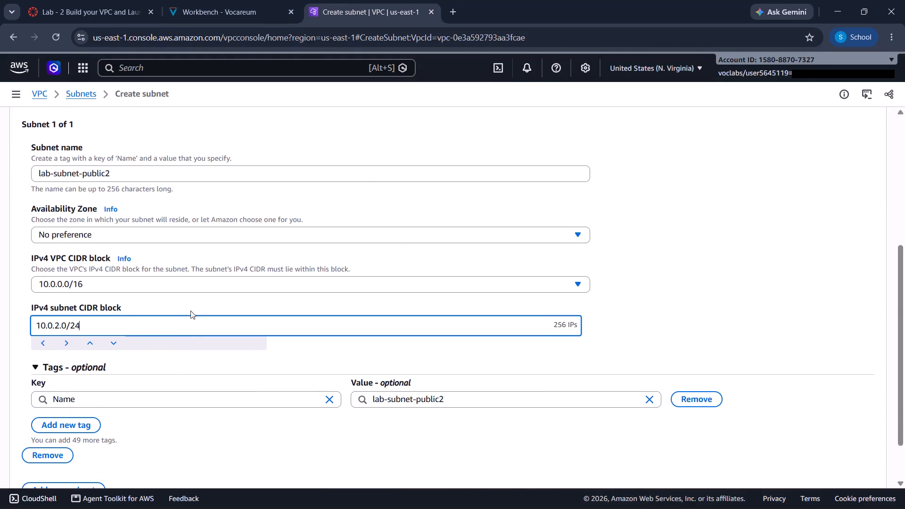
scroll(206, 213, down, 2)
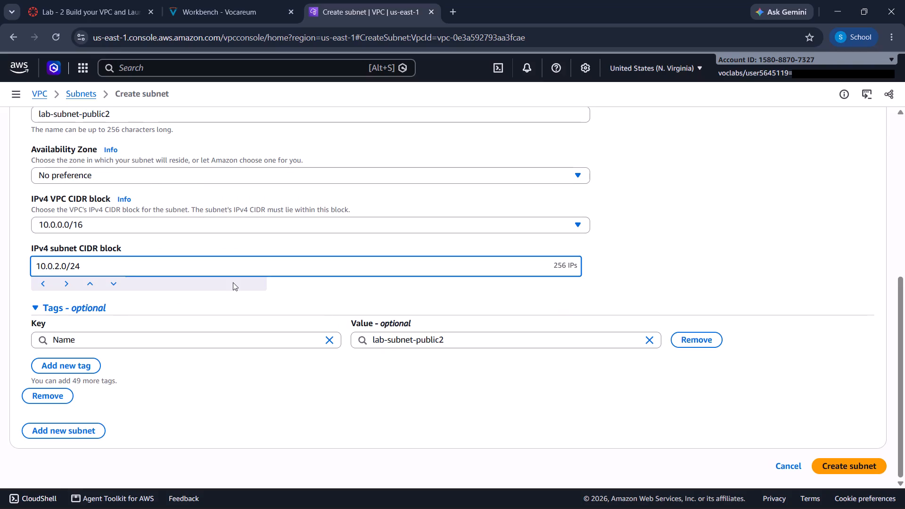
click(247, 0)
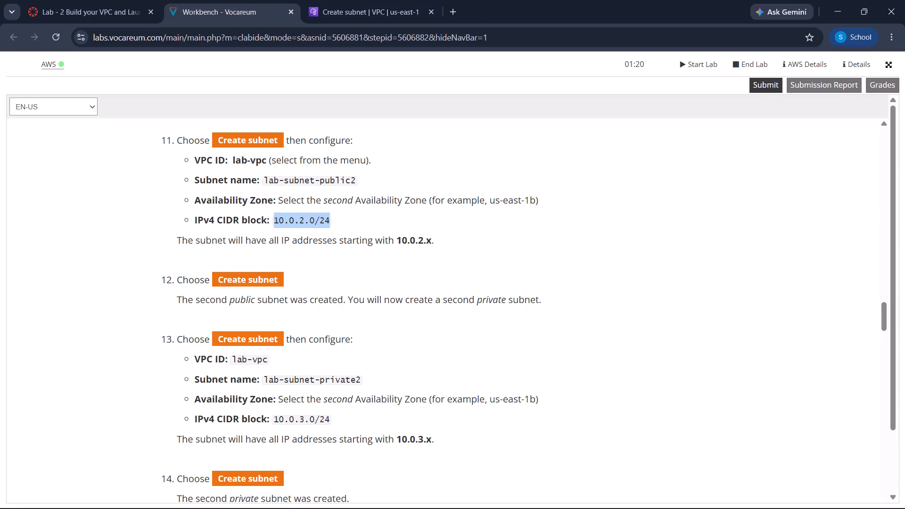
scroll(261, 246, down, 2)
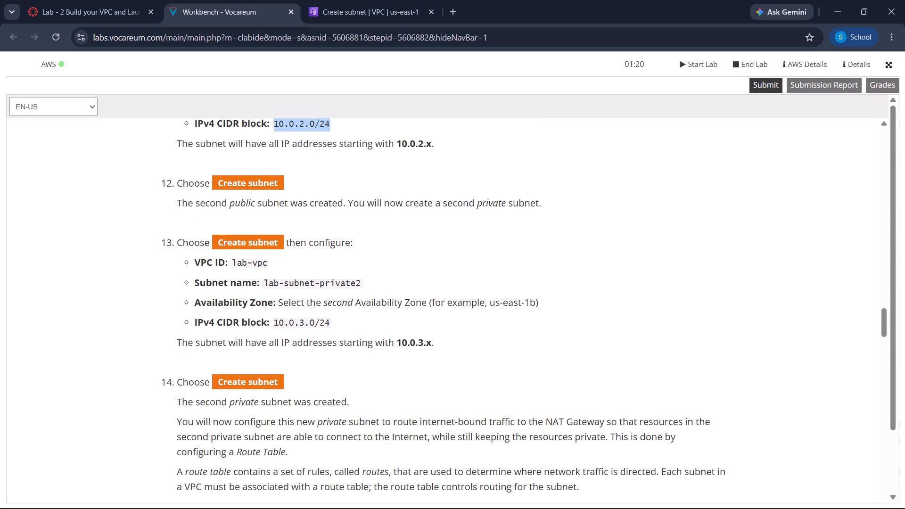
scroll(261, 246, down, 1)
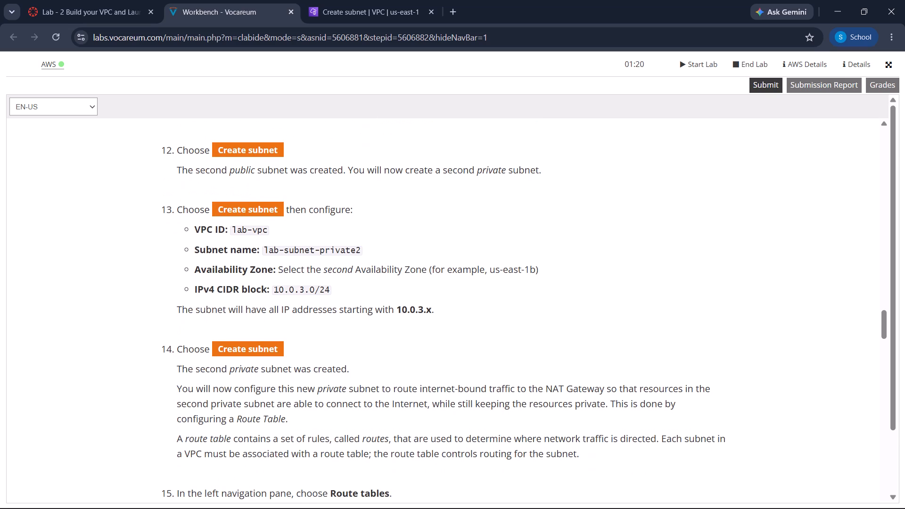
scroll(265, 247, up, 1)
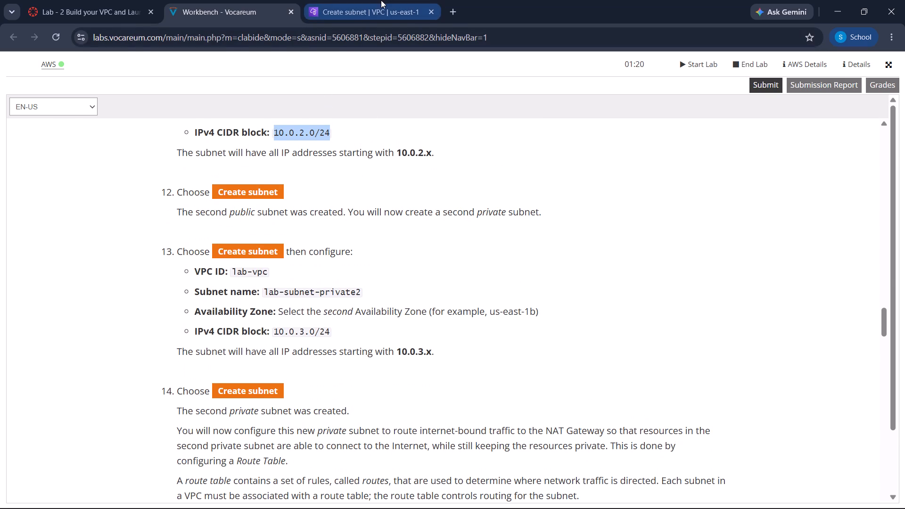
click(381, 0)
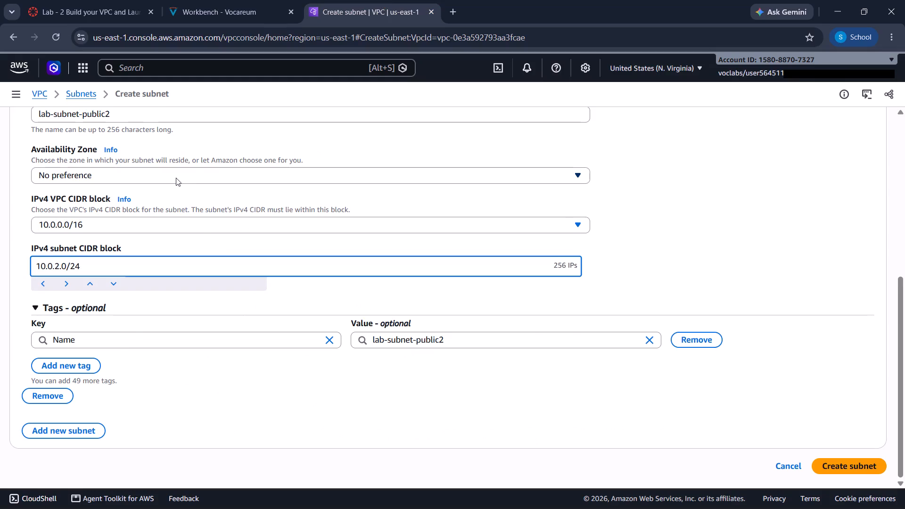
click(176, 178)
click(173, 256)
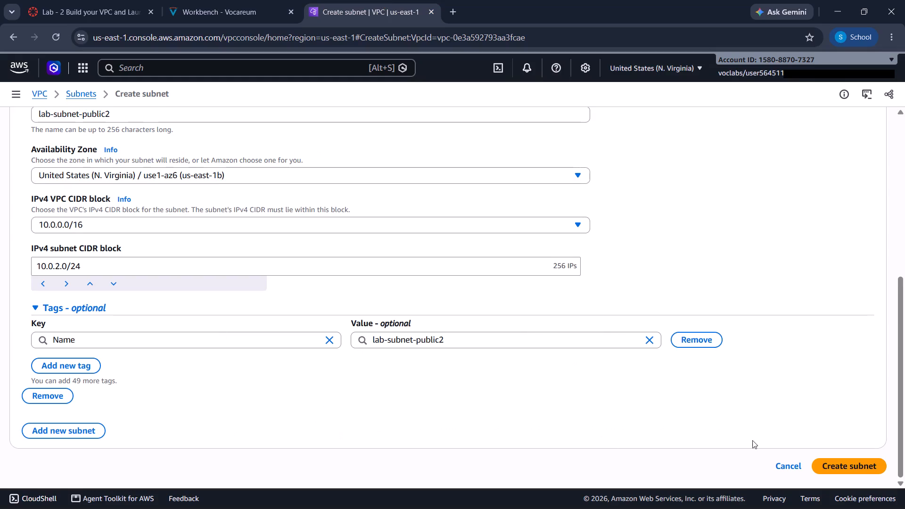
click(835, 470)
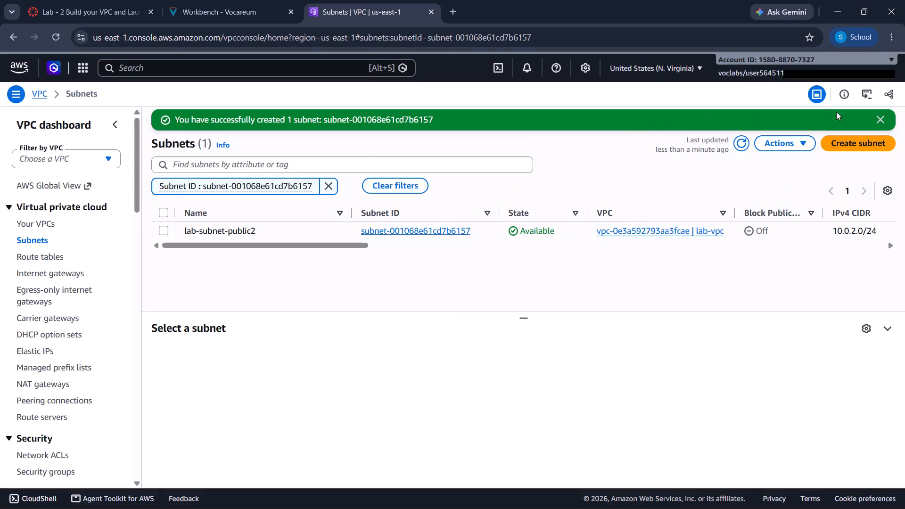
click(877, 118)
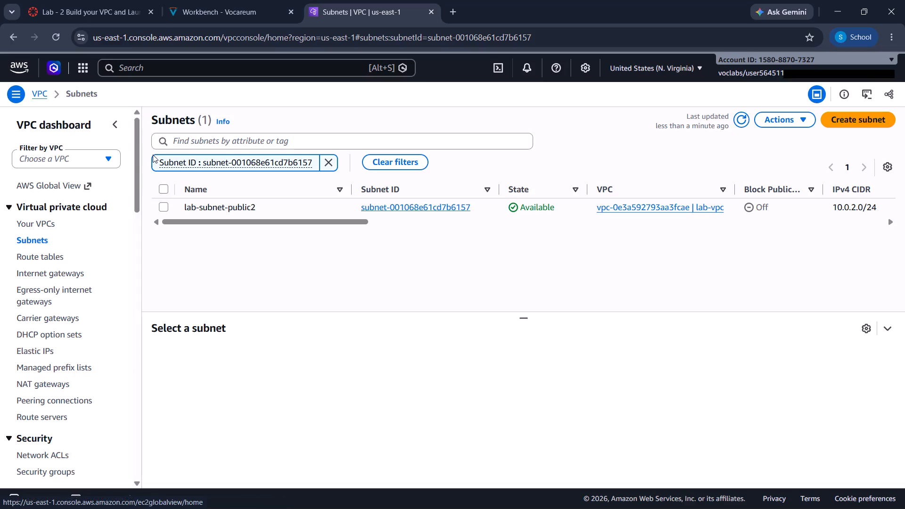
Start creating another subnet and choose lab-vpc as its VPC.
click(850, 125)
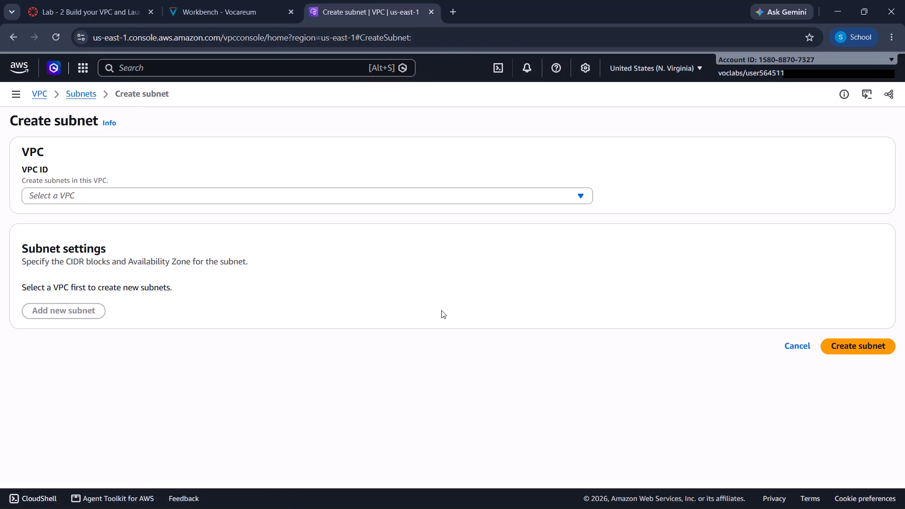
click(366, 200)
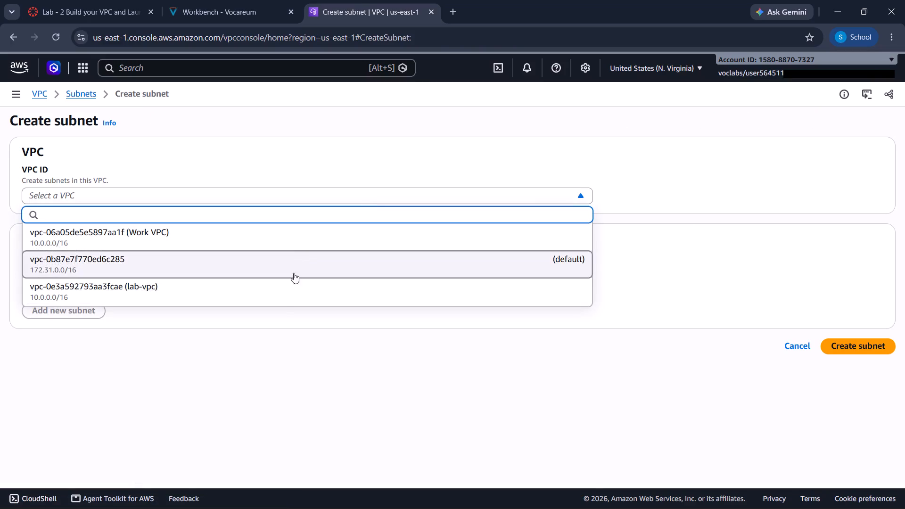
click(289, 299)
scroll(178, 242, down, 1)
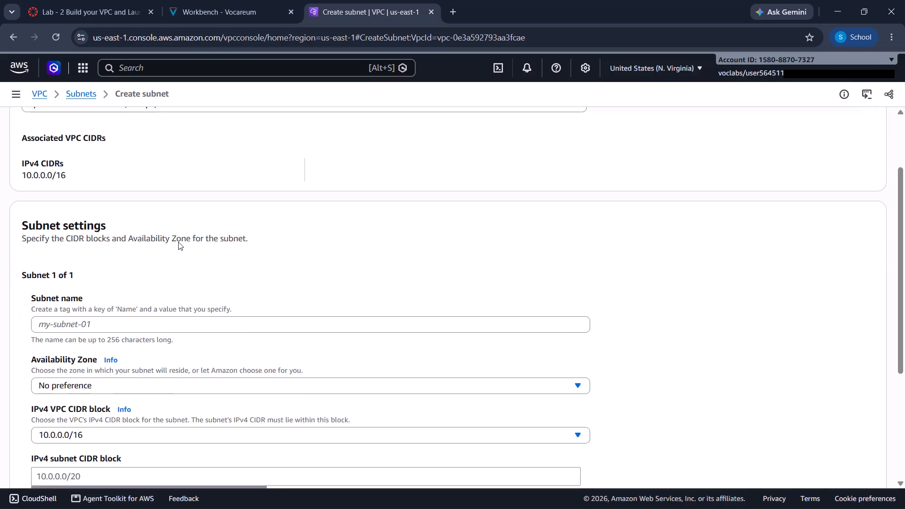
scroll(178, 242, down, 3)
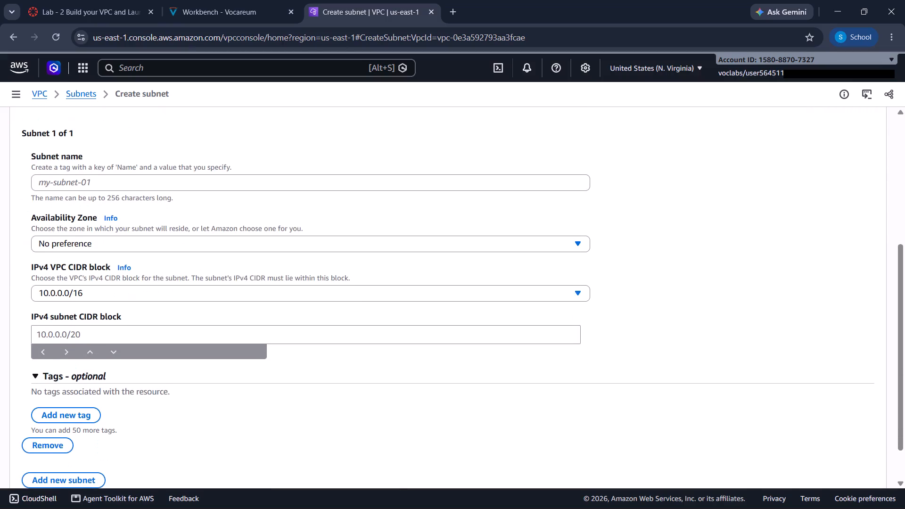
click(132, 177)
Switch to the Vocareum lab instructions and read the second private subnet settings in step 13 and the route table steps that follow.
click(216, 4)
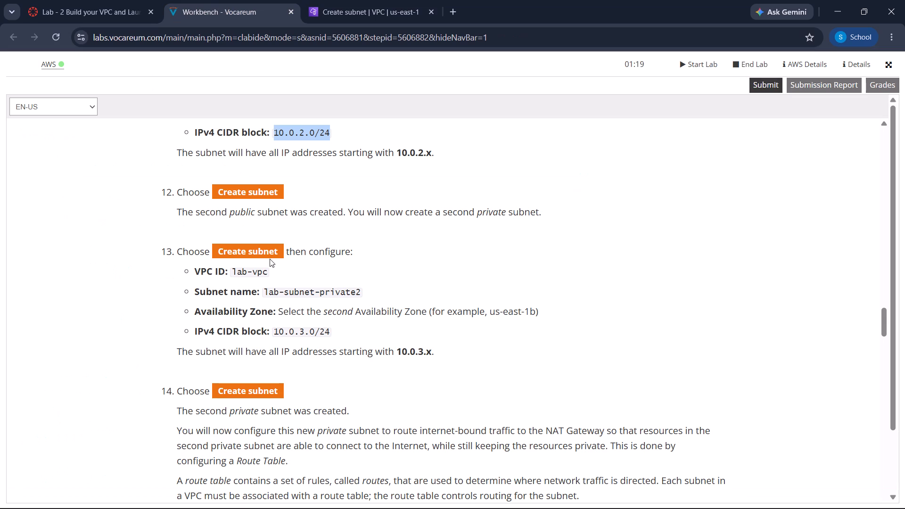
scroll(293, 315, down, 5)
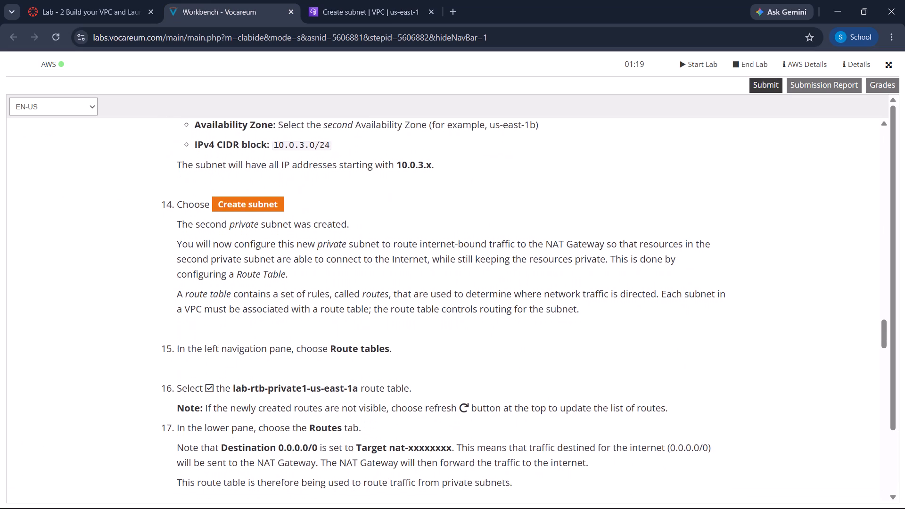
scroll(293, 315, down, 4)
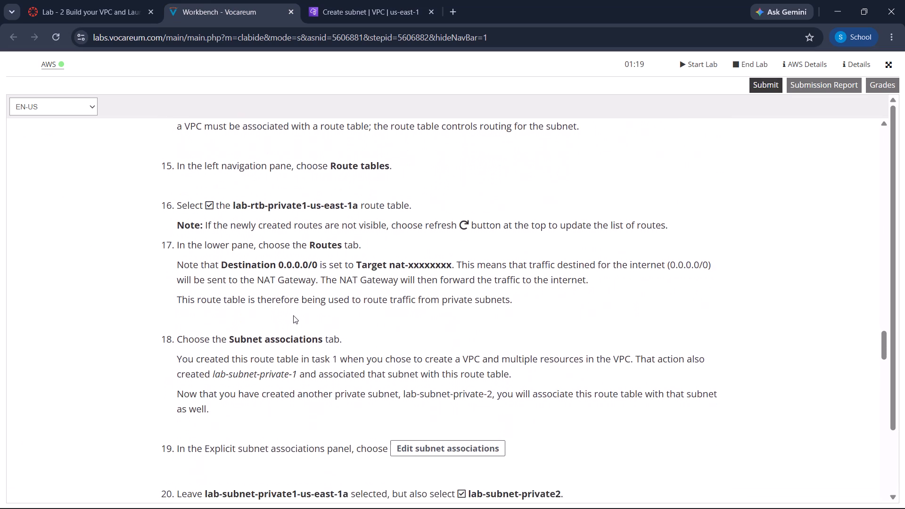
scroll(293, 315, down, 4)
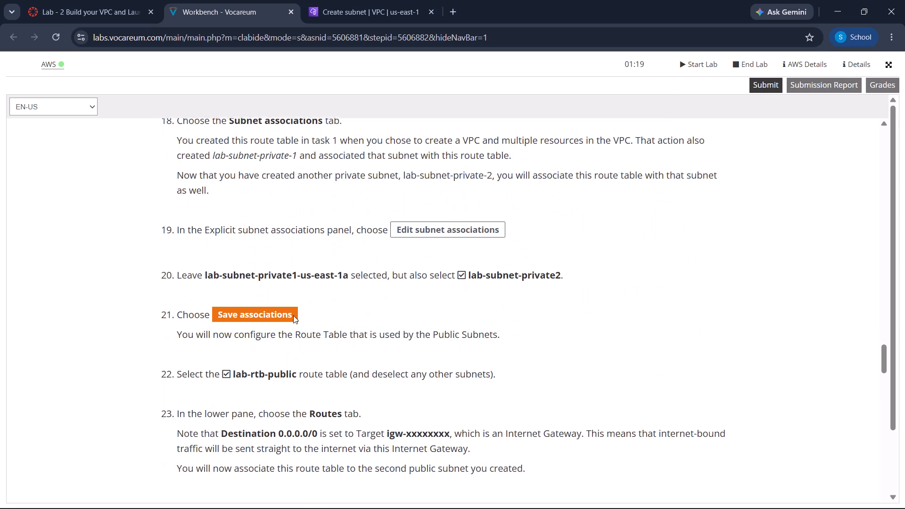
scroll(293, 315, down, 1)
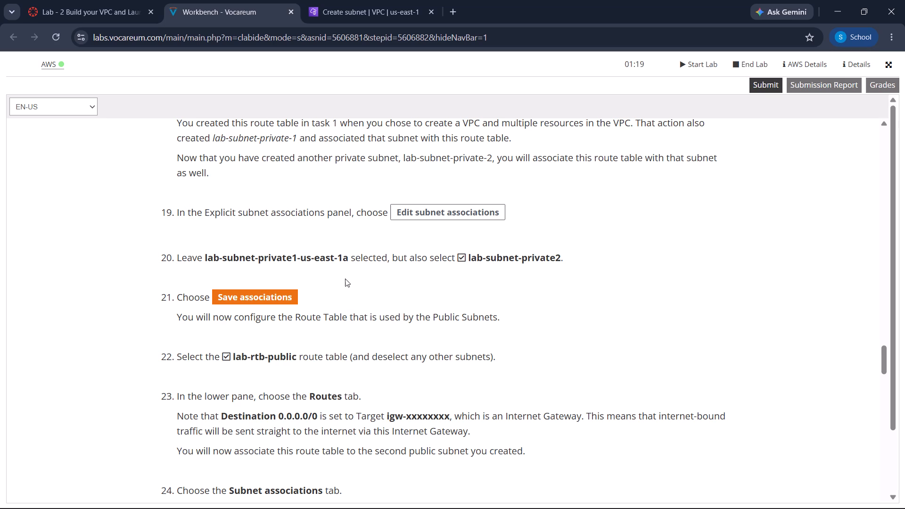
scroll(345, 279, up, 3)
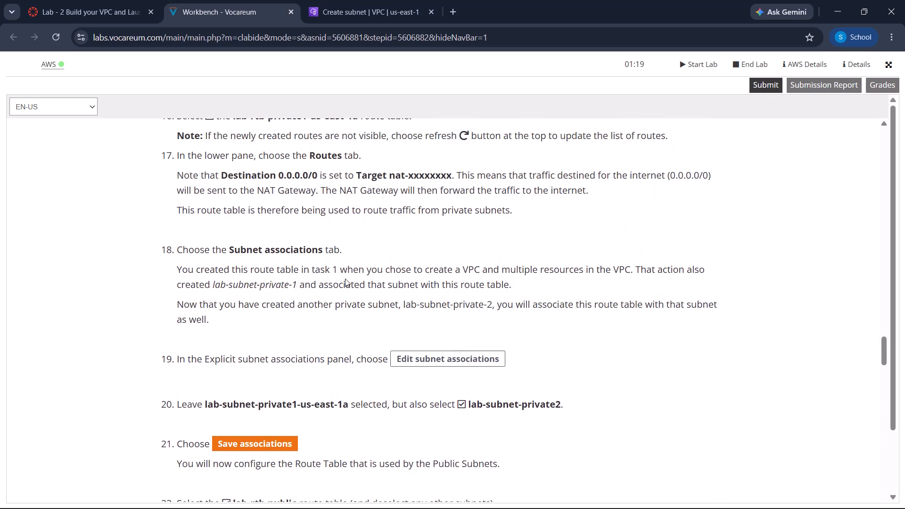
scroll(345, 279, up, 3)
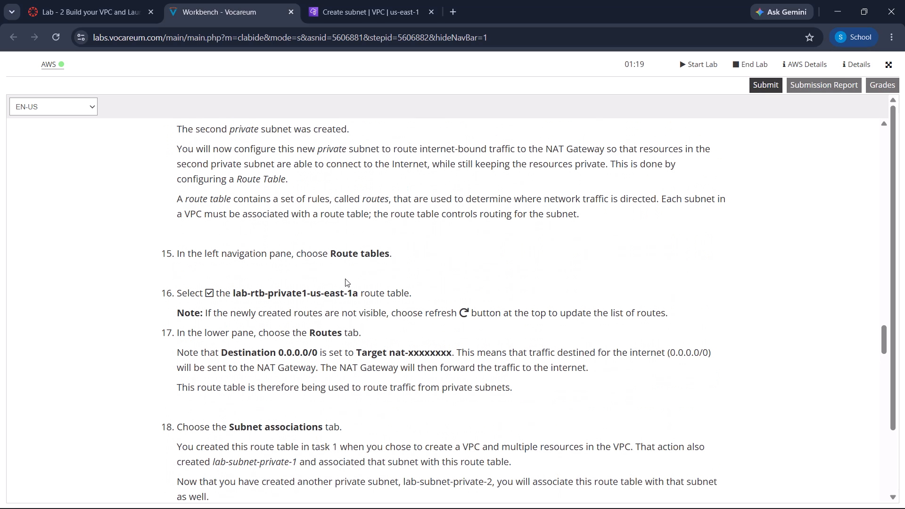
scroll(345, 279, up, 4)
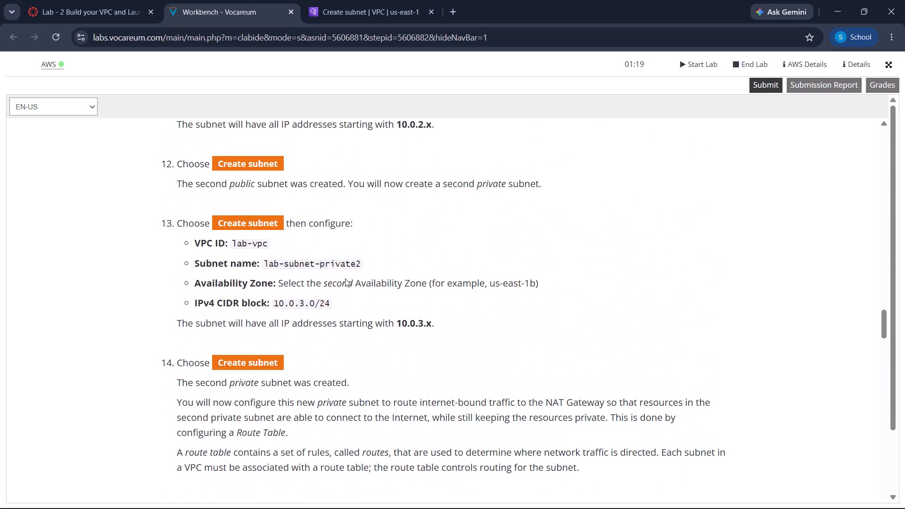
scroll(345, 279, up, 1)
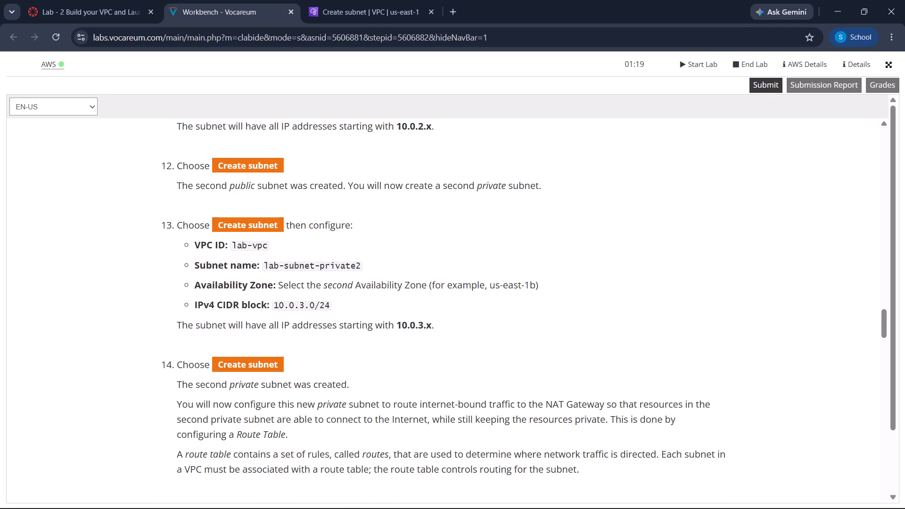
scroll(265, 268, up, 2)
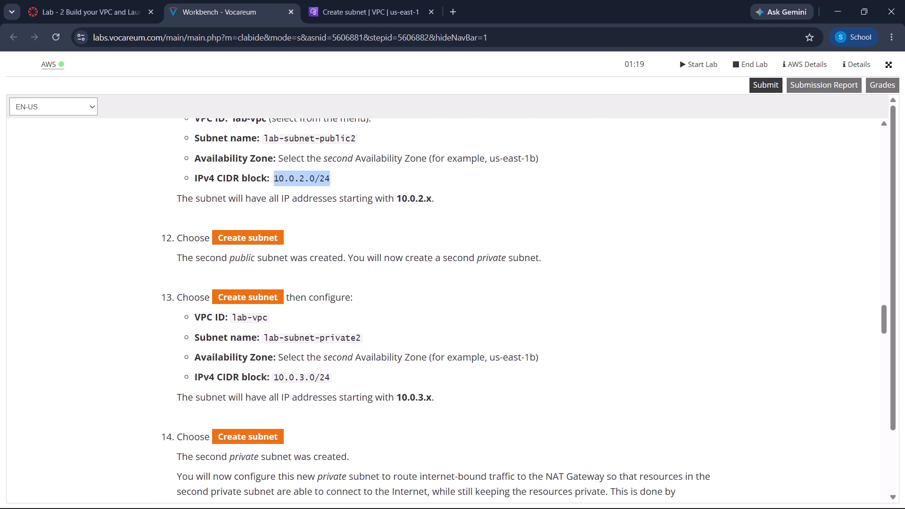
scroll(265, 268, right, 1)
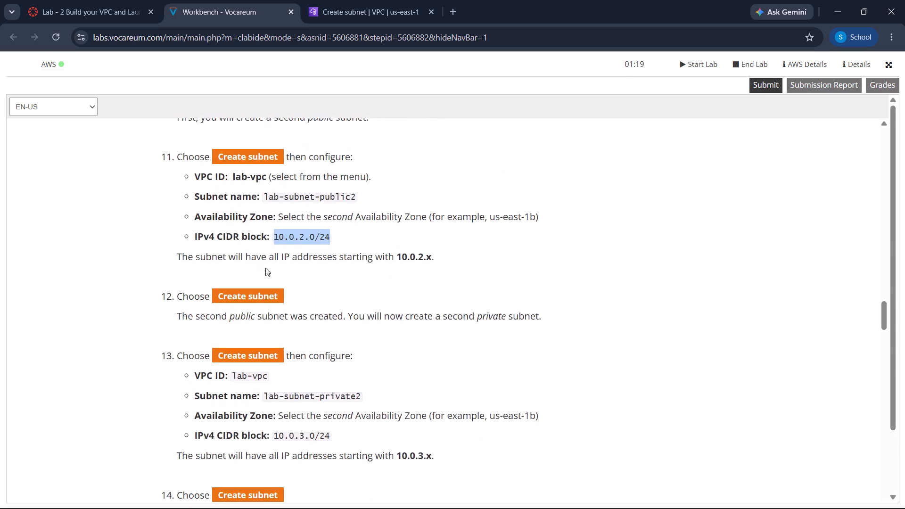
scroll(265, 268, right, 1)
scroll(265, 268, up, 2)
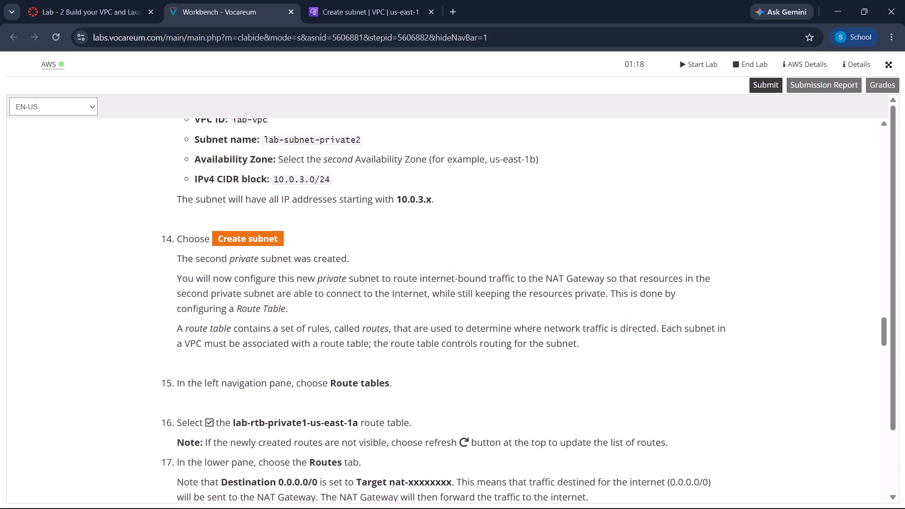
scroll(265, 268, up, 3)
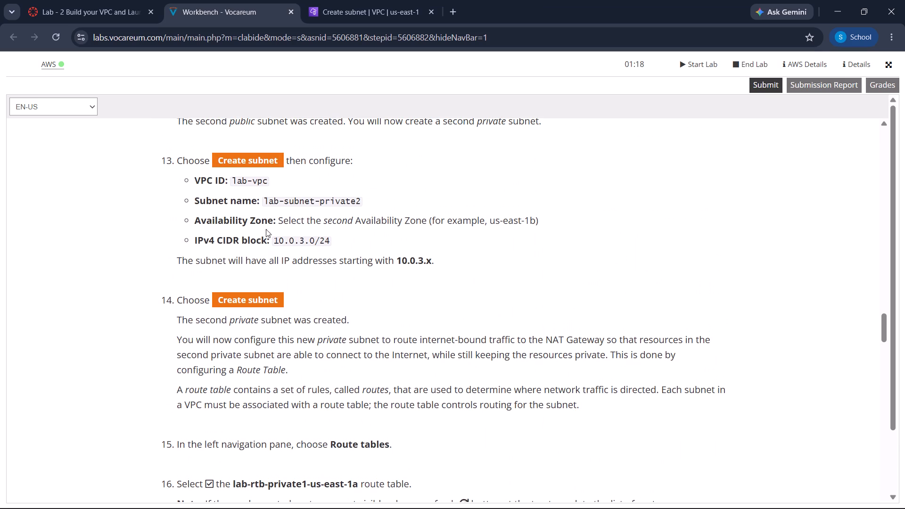
Copy the private subnet name from step 13 of the instructions and name the new subnet lab-subnet-private2.
drag(264, 203, 318, 201)
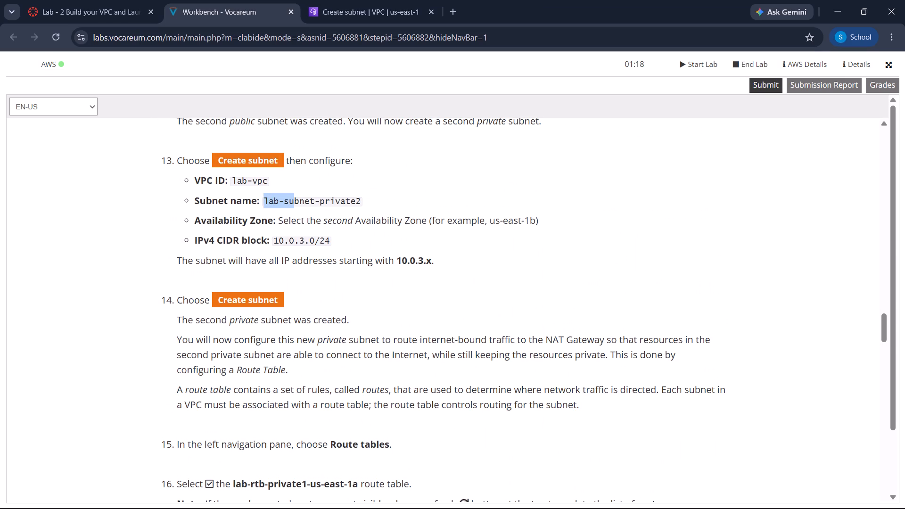
drag(318, 201, 387, 197)
key(ctrl+c)
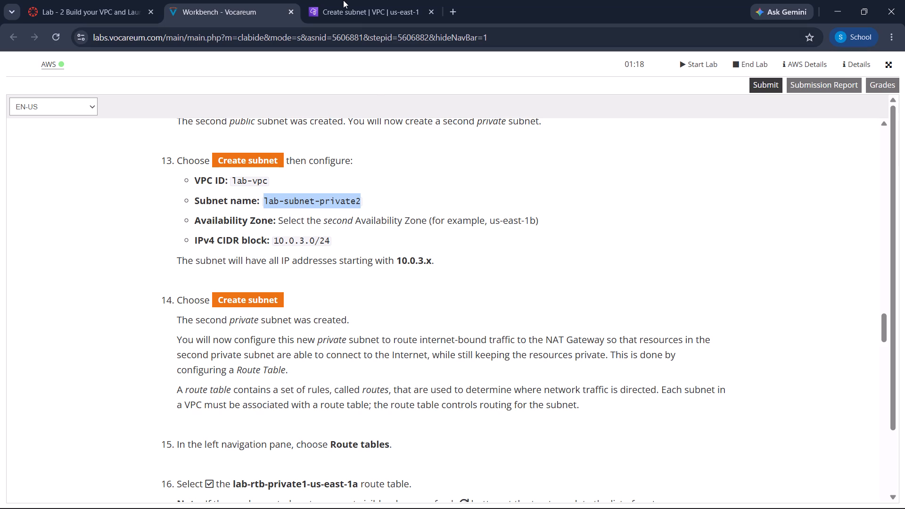
click(346, 0)
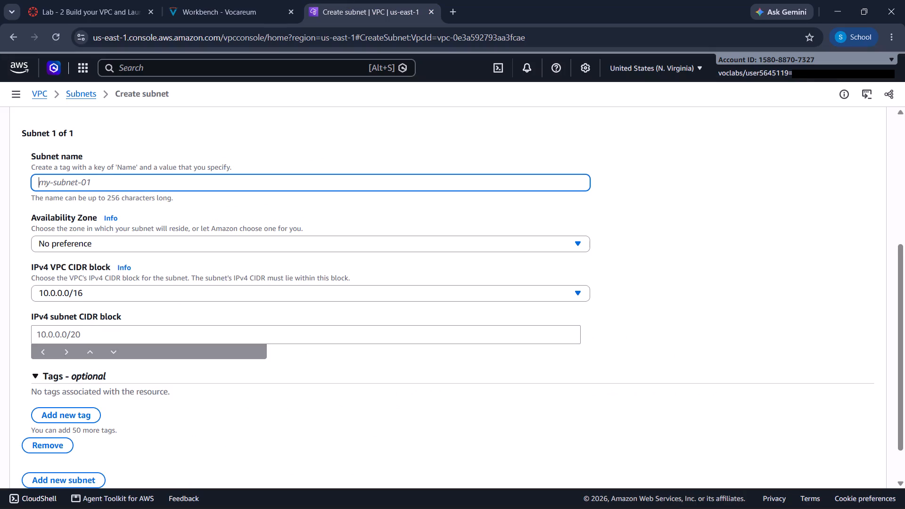
key(ctrl+v)
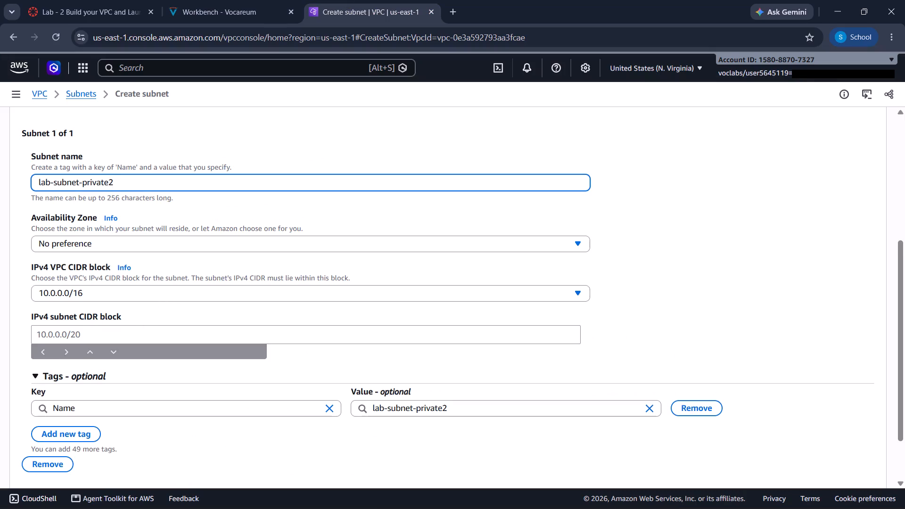
Copy the CIDR value from step 13 of the instructions and set the IPv4 subnet CIDR block to 10.0.3.0/24.
click(133, 327)
click(189, 9)
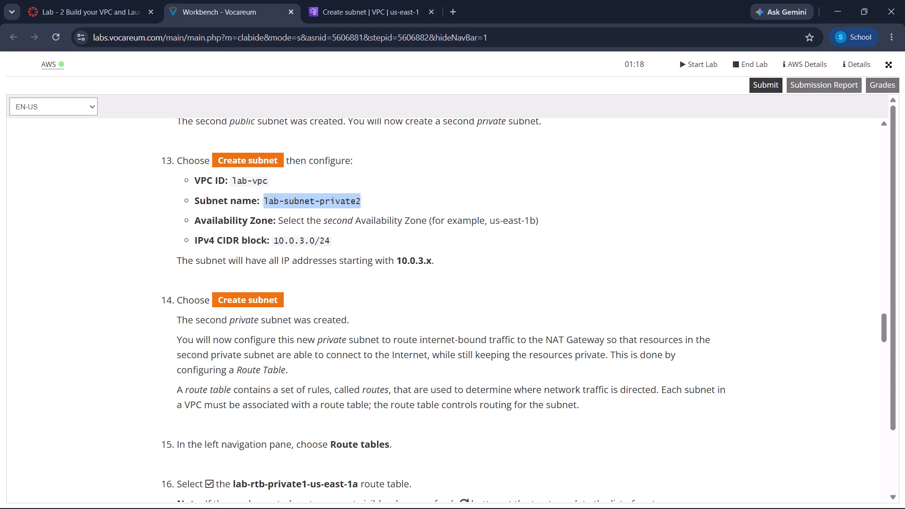
drag(272, 241, 357, 240)
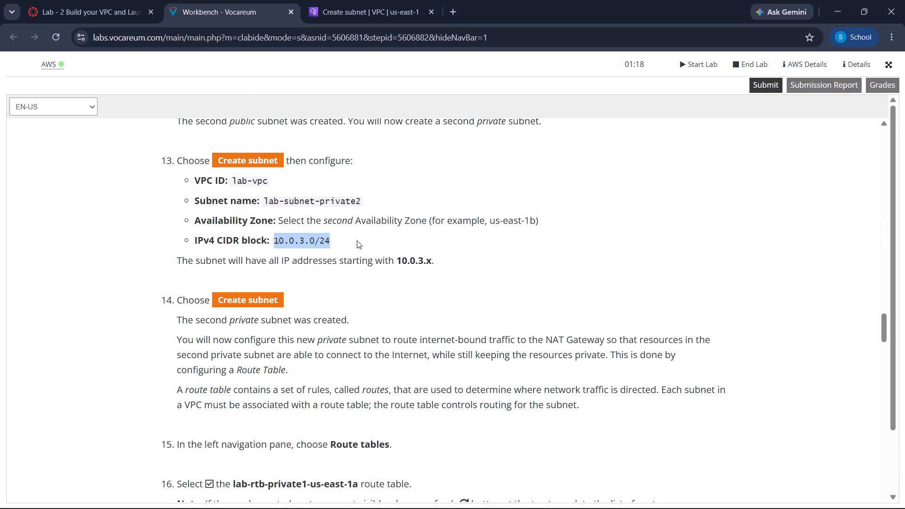
key(ctrl+c)
click(355, 0)
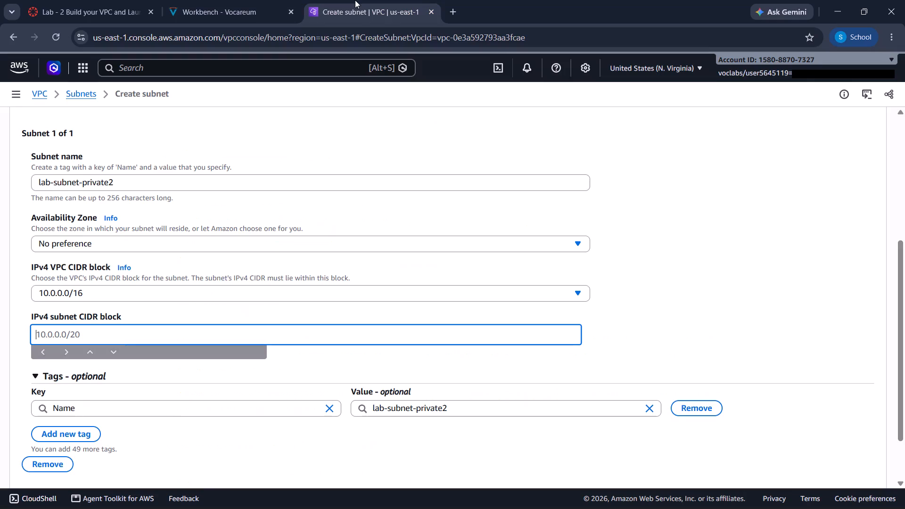
key(ctrl+v)
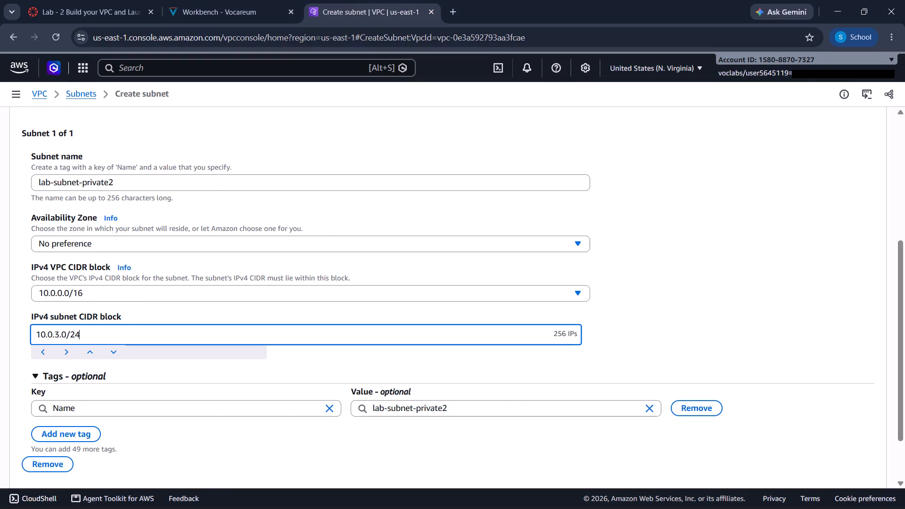
Set the Availability Zone to us-east-1b and create the private subnet.
click(109, 244)
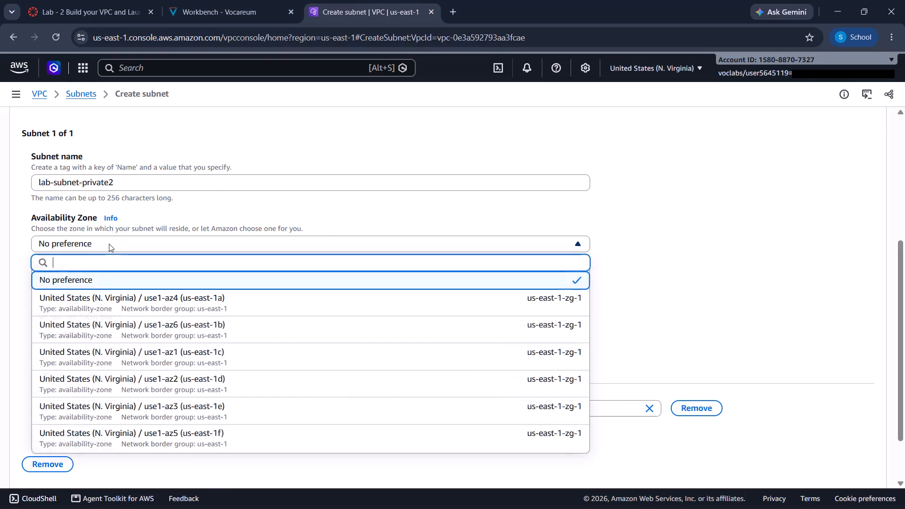
click(115, 320)
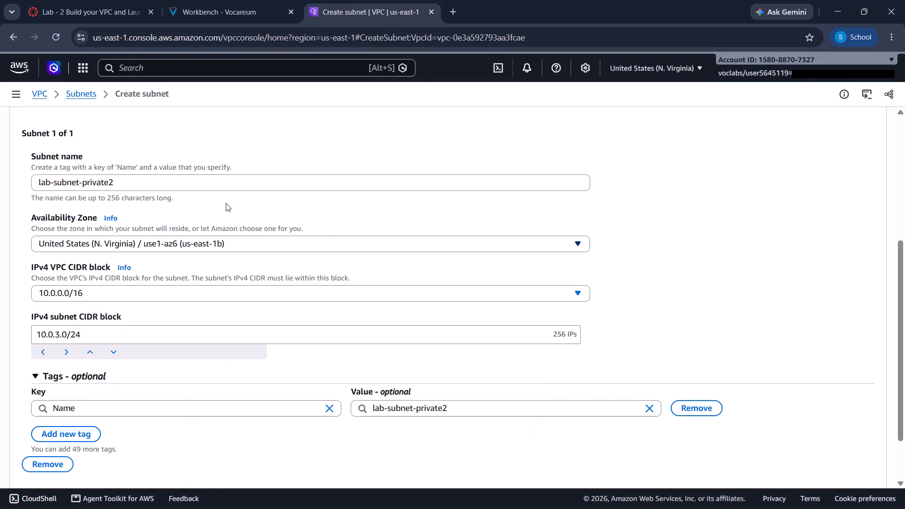
scroll(226, 203, down, 2)
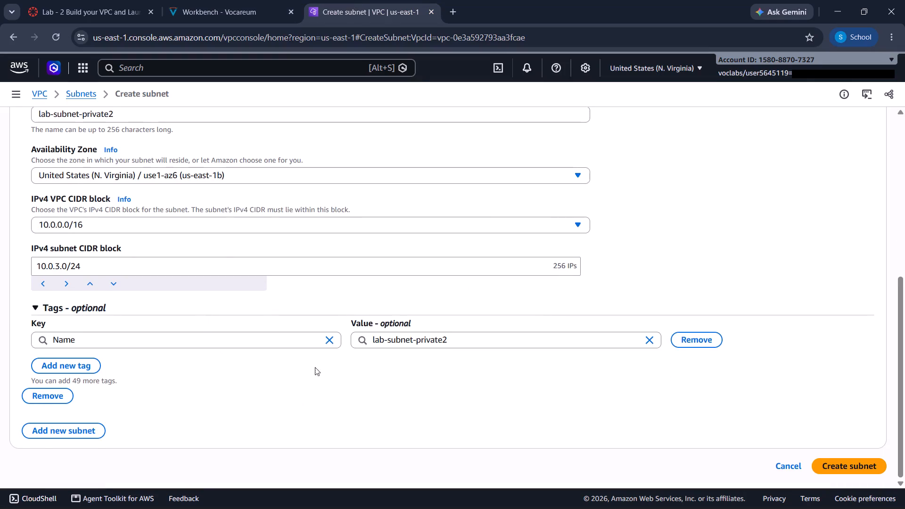
click(832, 462)
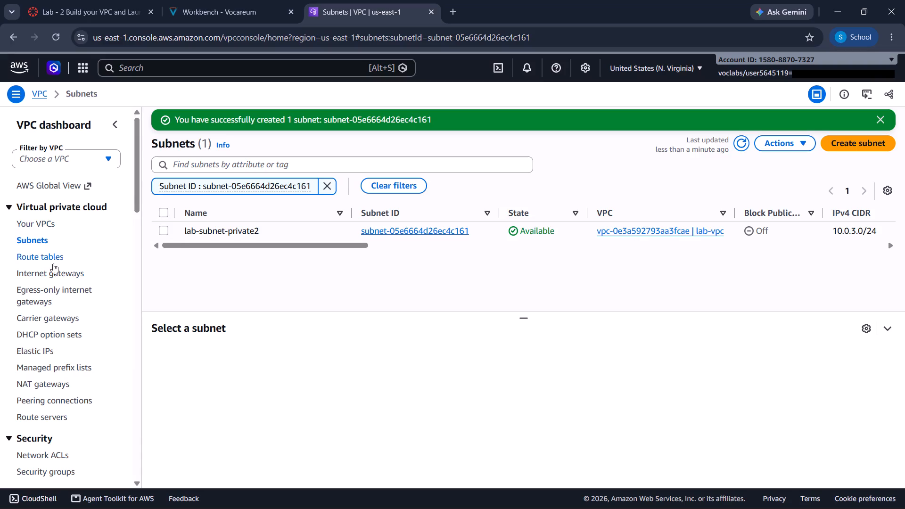
Open the list of route tables in the VPC console.
click(38, 260)
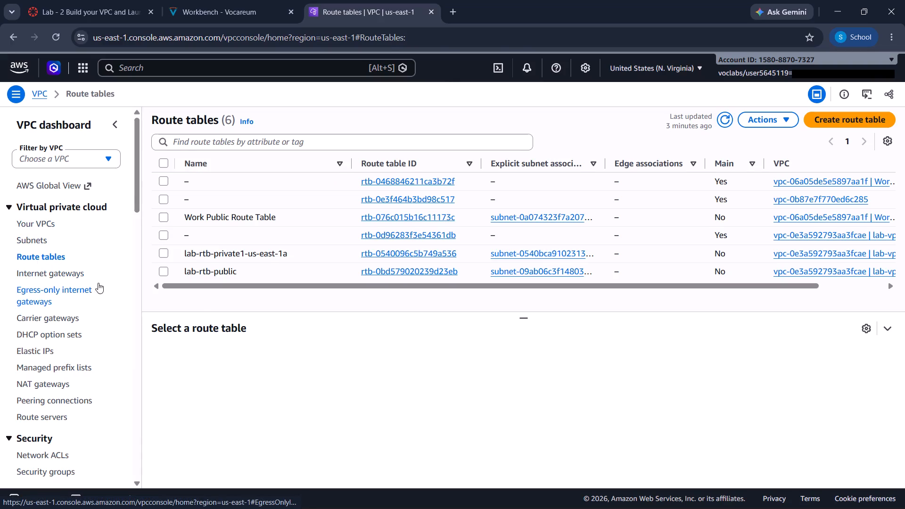
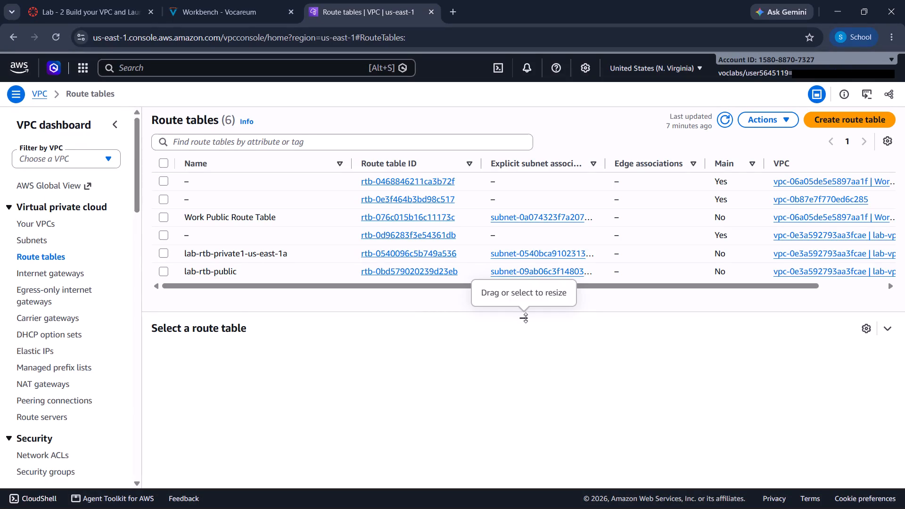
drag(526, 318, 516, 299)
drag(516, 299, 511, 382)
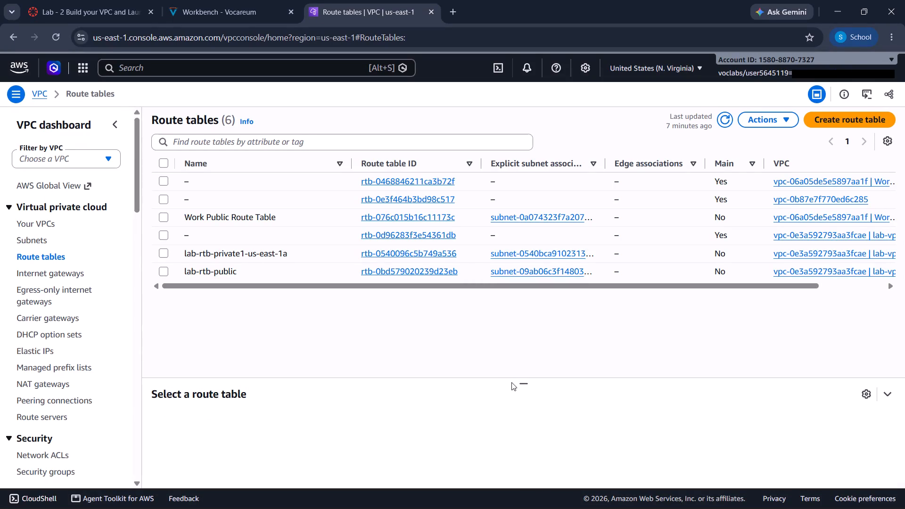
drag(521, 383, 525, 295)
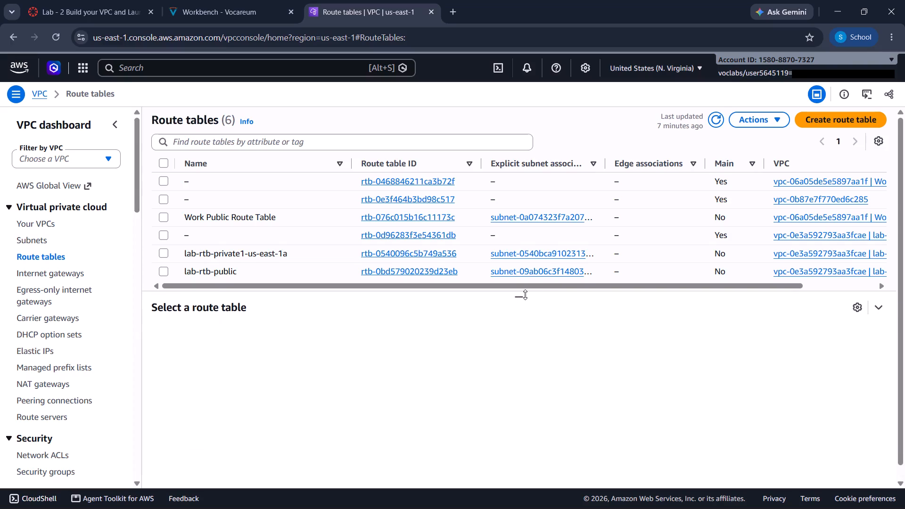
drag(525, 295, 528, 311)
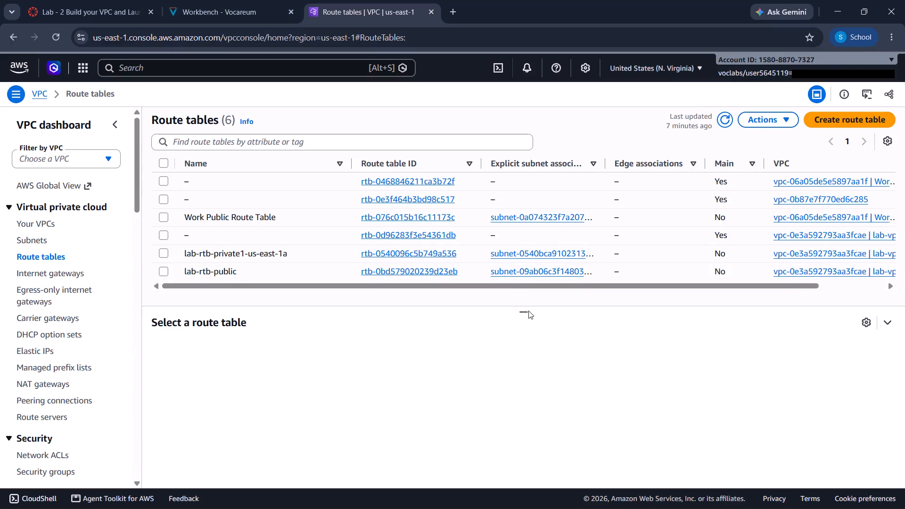
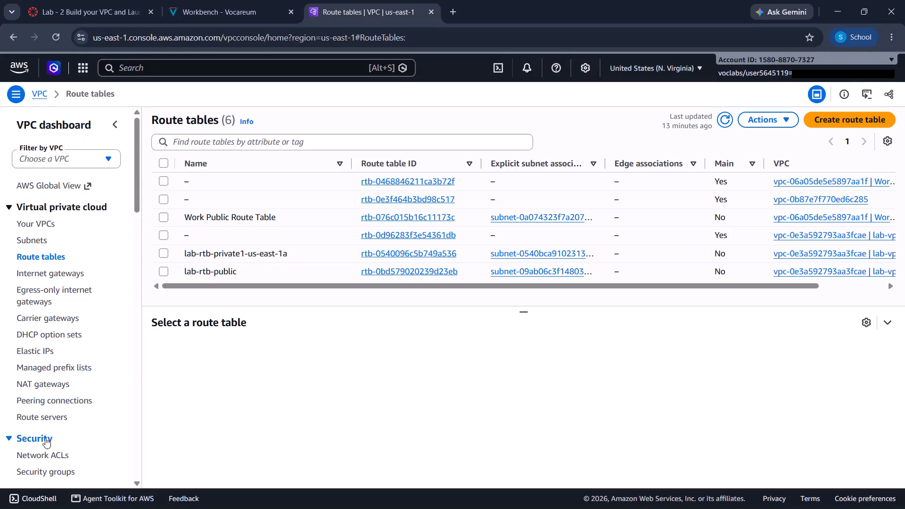
Open the form for creating a new security group in the VPC console.
click(50, 470)
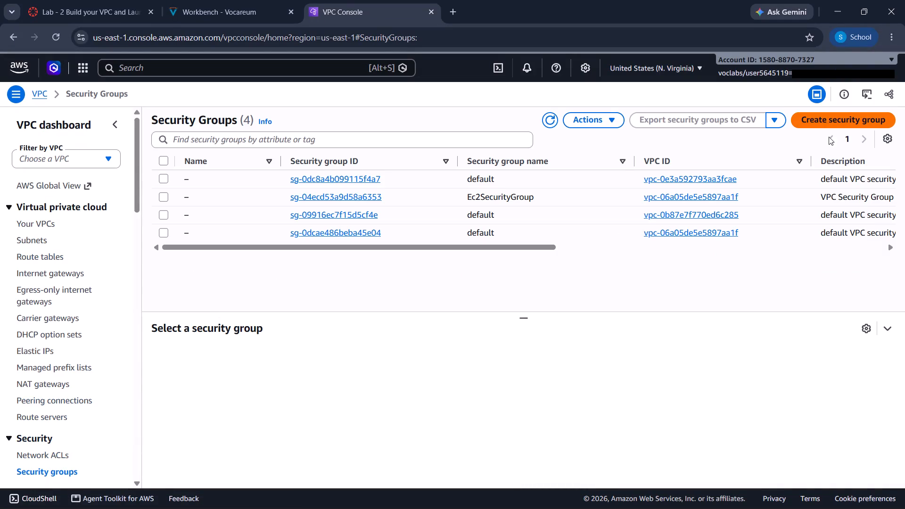
click(845, 122)
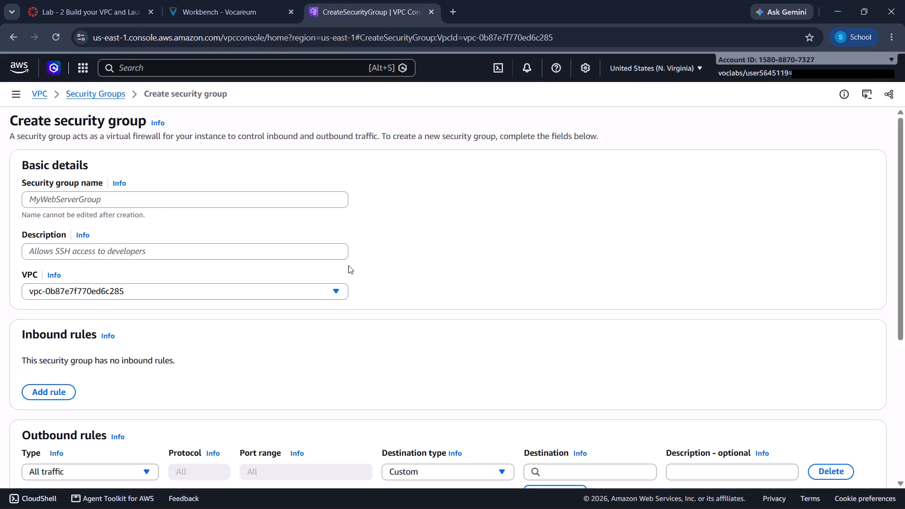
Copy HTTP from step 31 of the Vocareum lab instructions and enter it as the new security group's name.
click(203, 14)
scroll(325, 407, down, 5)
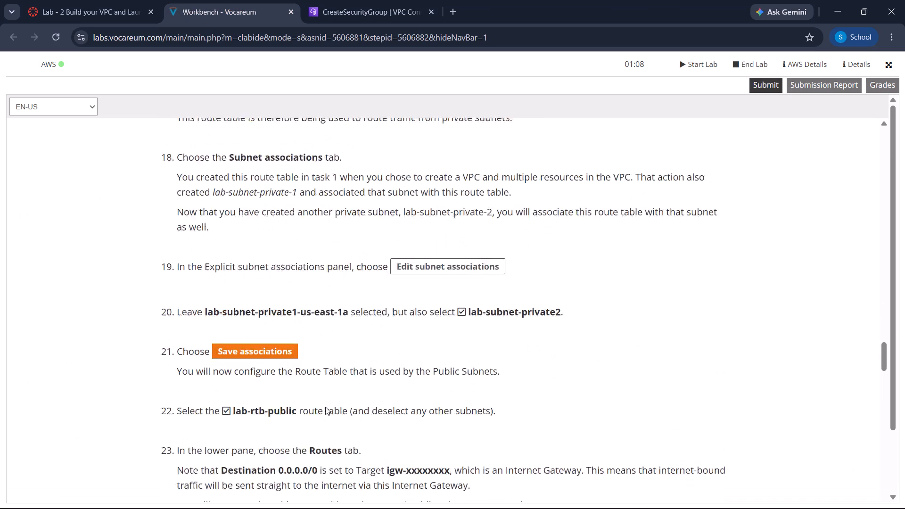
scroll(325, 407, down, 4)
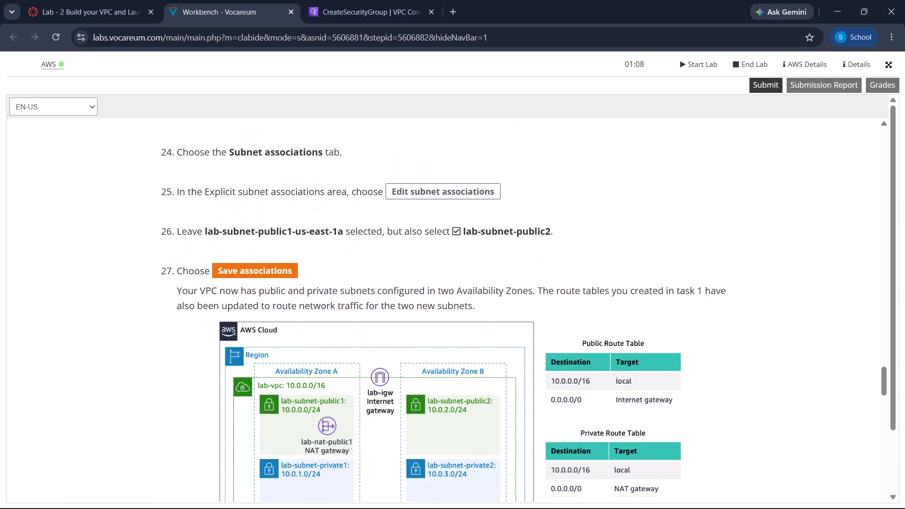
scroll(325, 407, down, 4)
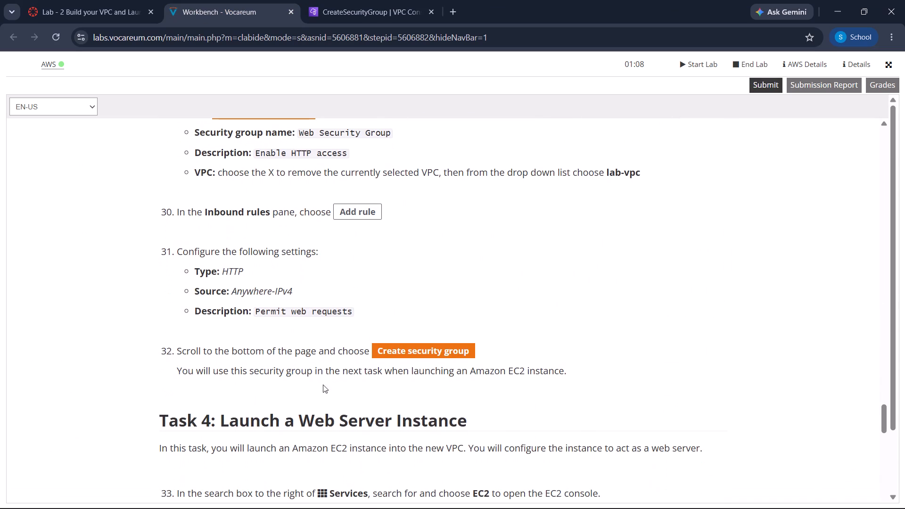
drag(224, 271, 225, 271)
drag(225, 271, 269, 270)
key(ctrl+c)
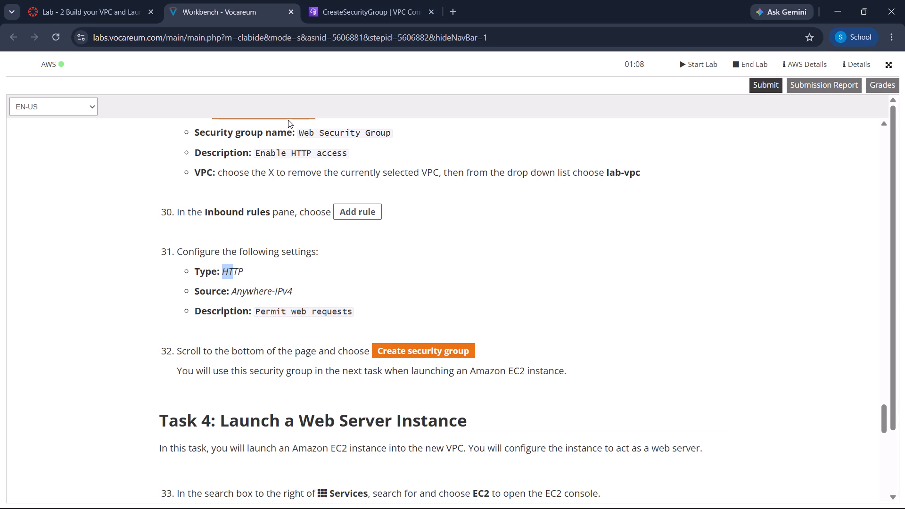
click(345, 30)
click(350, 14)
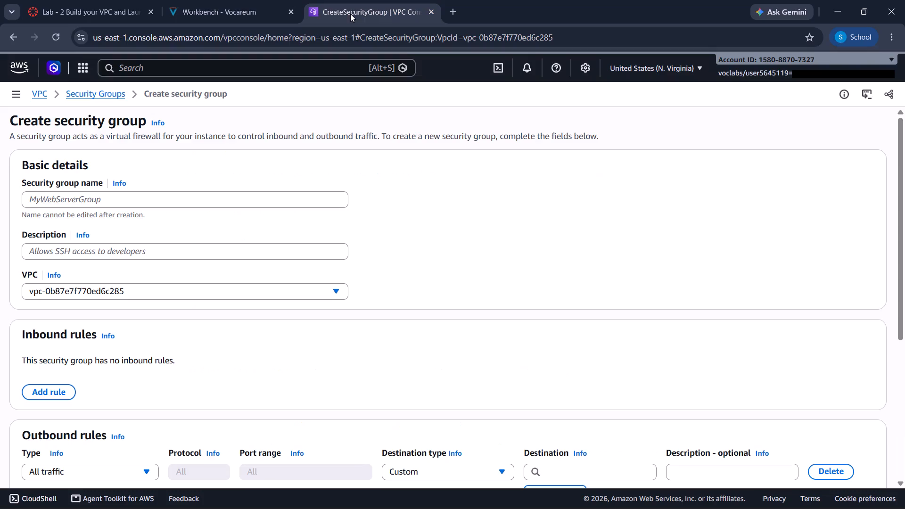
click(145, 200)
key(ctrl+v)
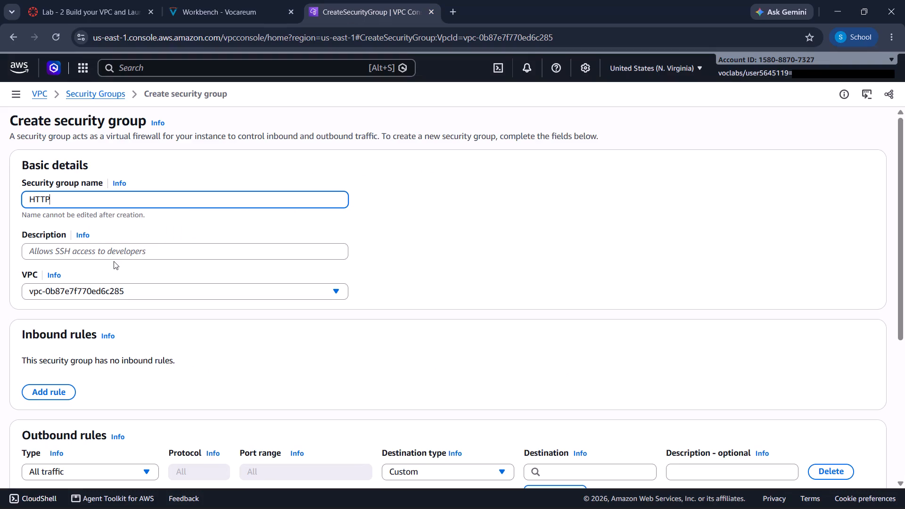
Set the security group's description to Enable HTTP access and its VPC to lab-vpc.
click(101, 248)
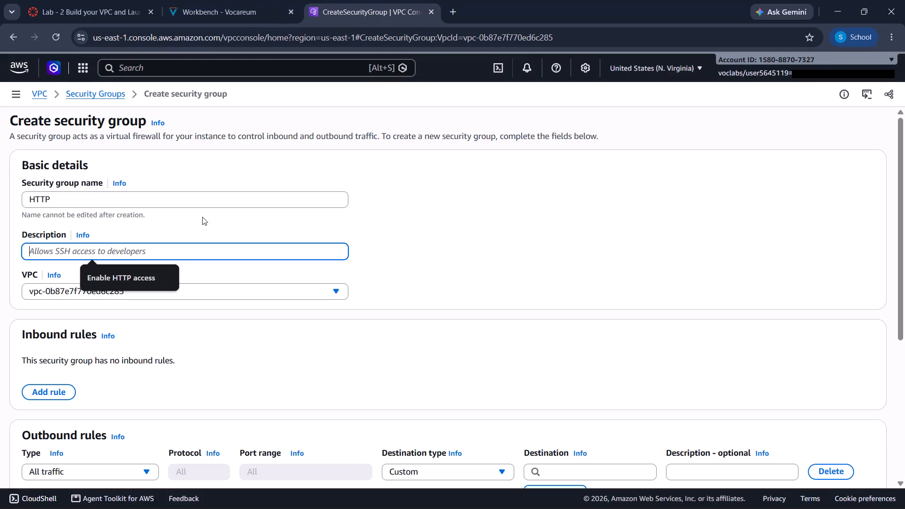
click(140, 279)
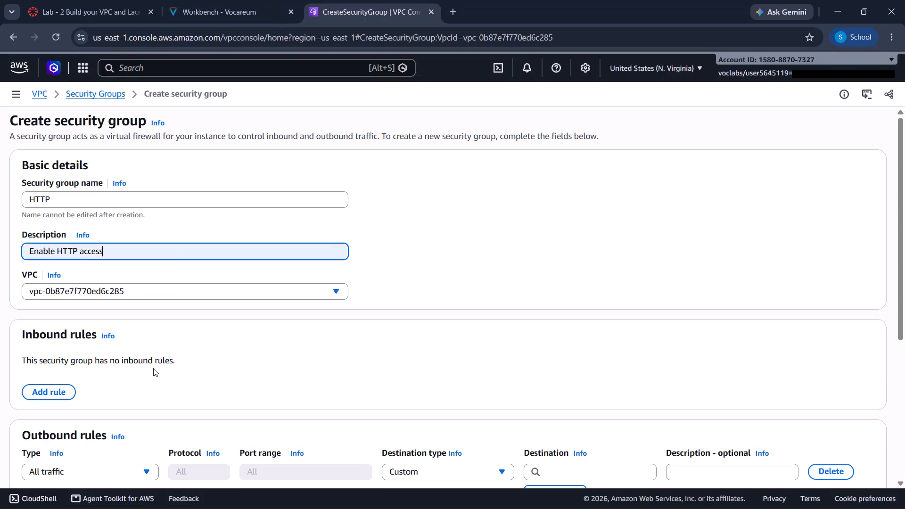
click(179, 295)
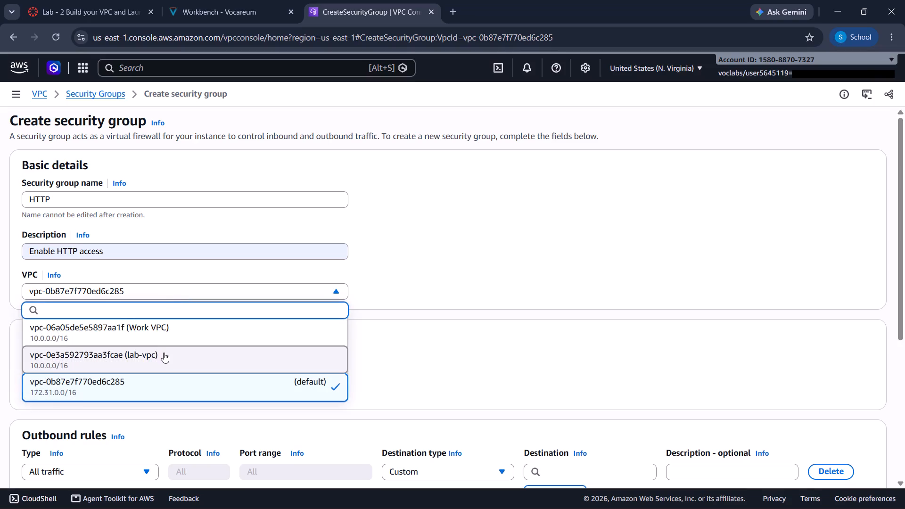
double_click(164, 353)
click(203, 340)
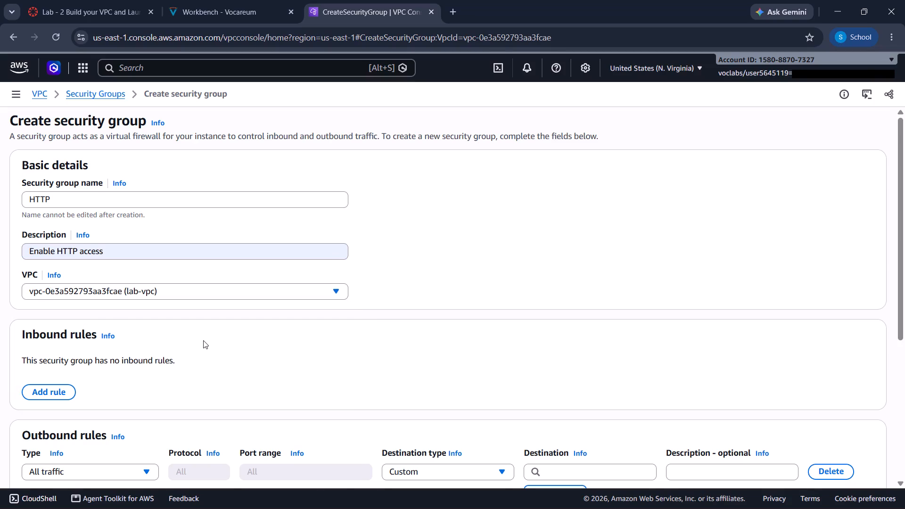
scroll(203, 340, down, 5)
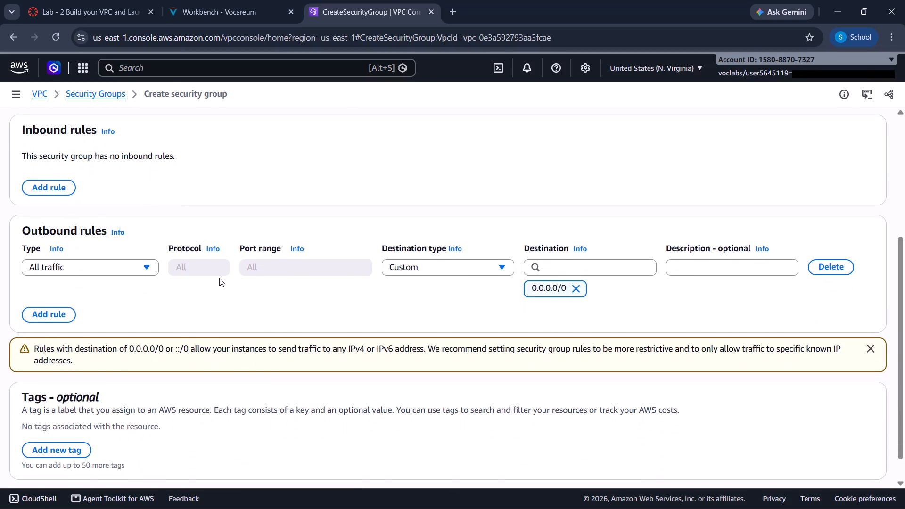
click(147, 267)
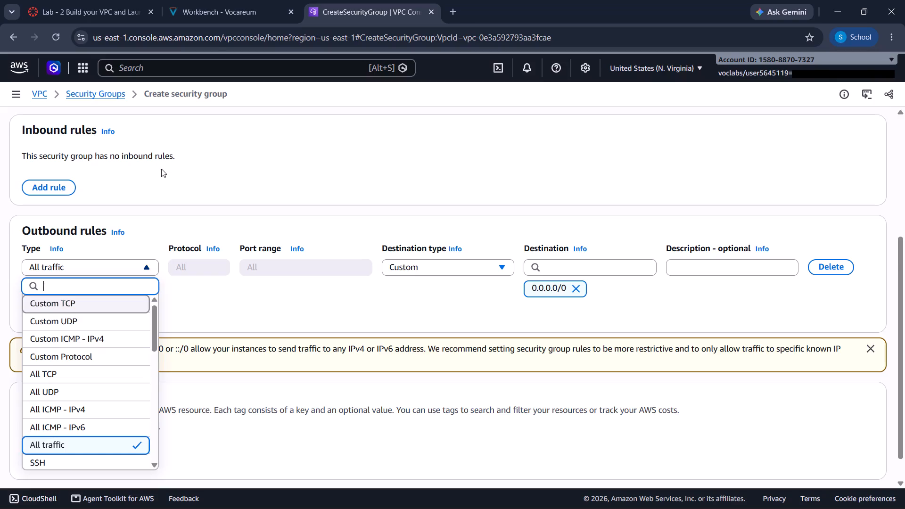
Replace the security group name with Web Security Group, copied from step 29 of the Vocareum lab instructions.
click(206, 2)
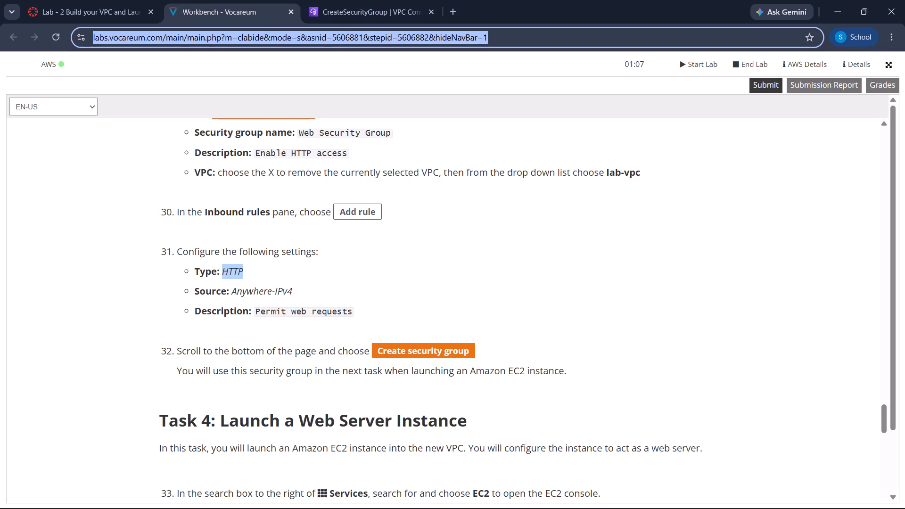
scroll(279, 168, up, 3)
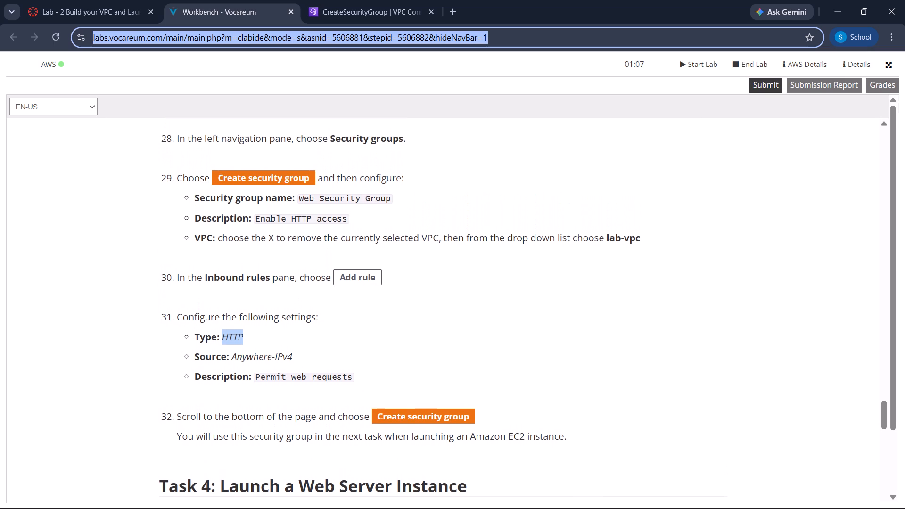
scroll(279, 168, up, 1)
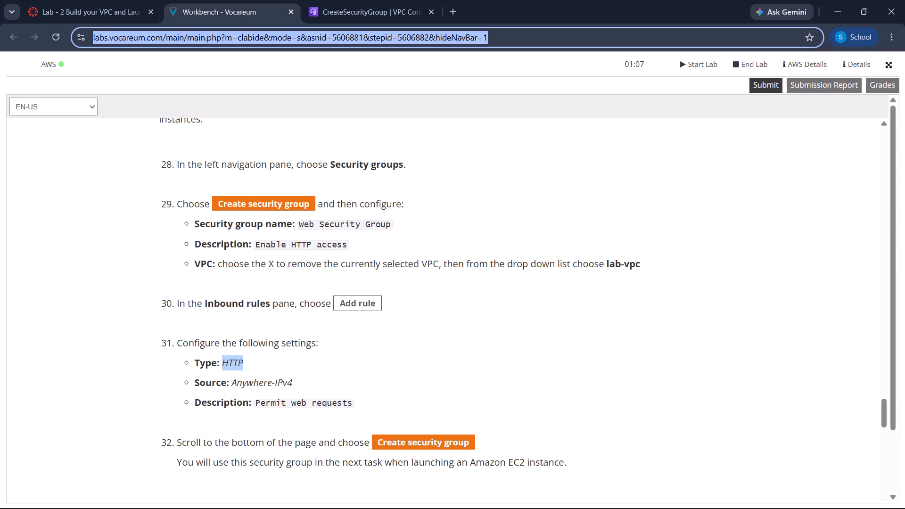
drag(300, 222, 393, 227)
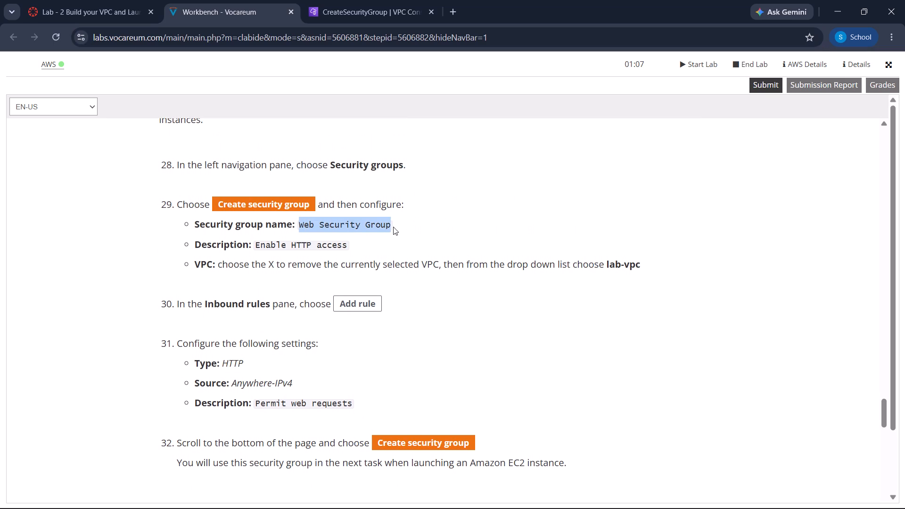
drag(393, 227, 403, 227)
key(ctrl+c)
click(339, 0)
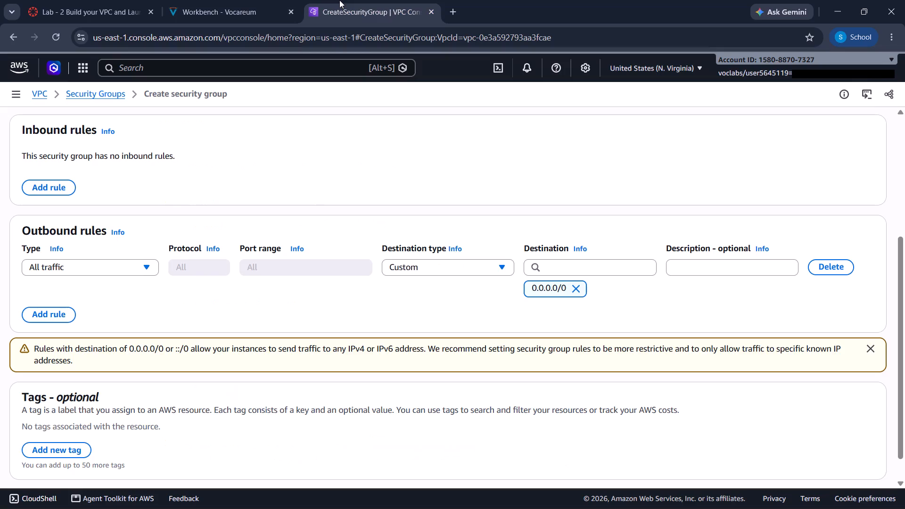
scroll(124, 204, up, 4)
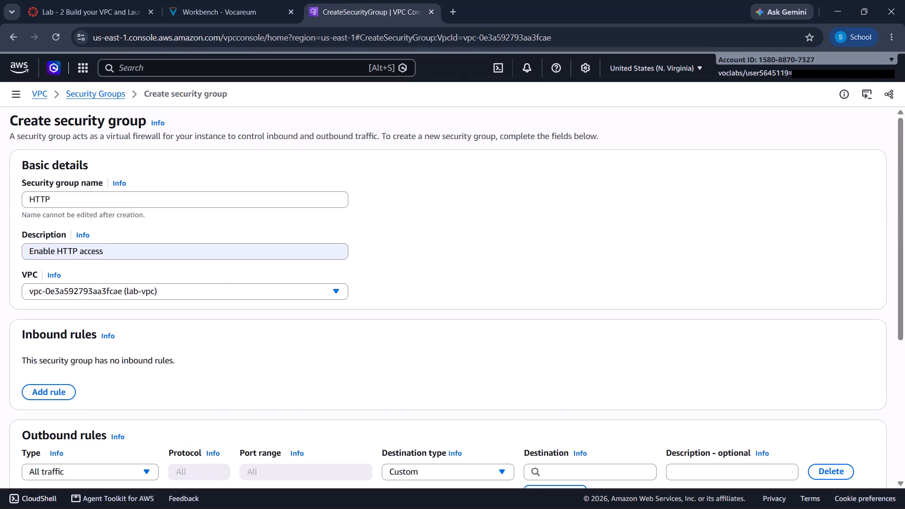
drag(90, 193, 0, 199)
key(ctrl+v)
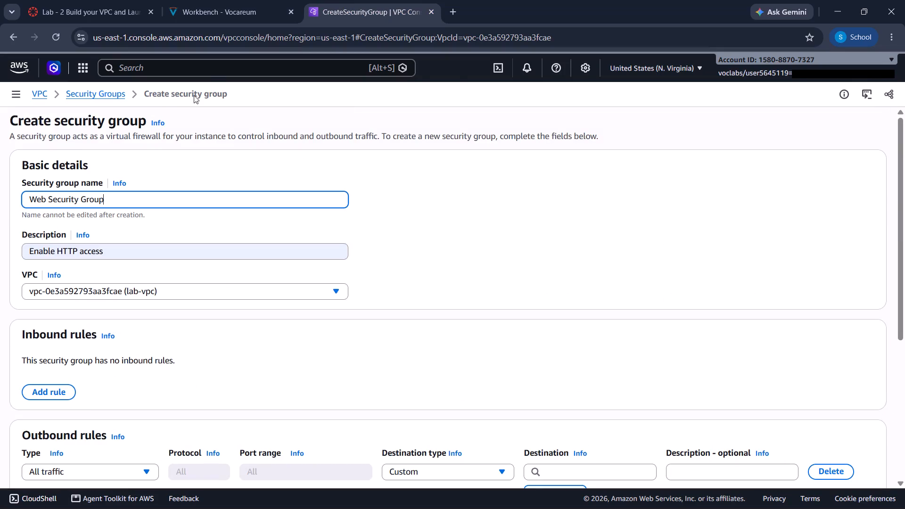
Copy the HTTP type from the Vocareum lab instructions and set the existing outbound rule's type to HTTP.
click(236, 9)
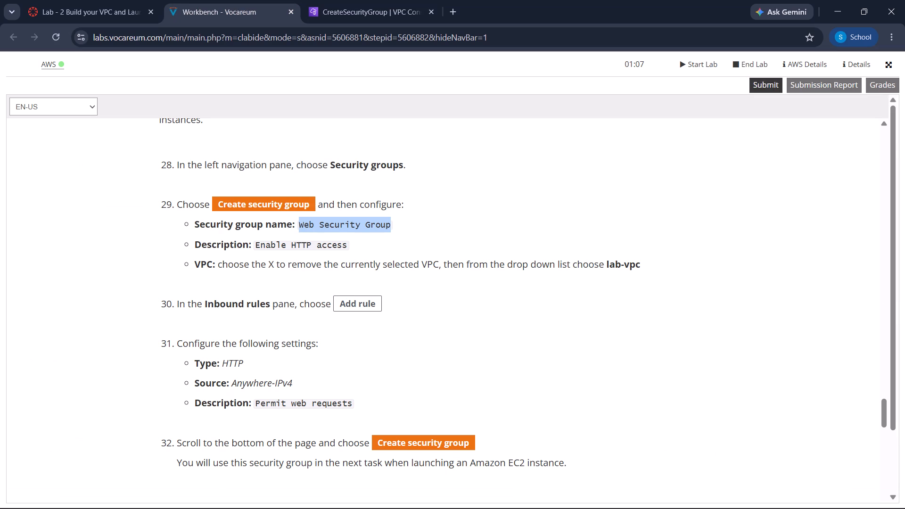
scroll(357, 263, down, 1)
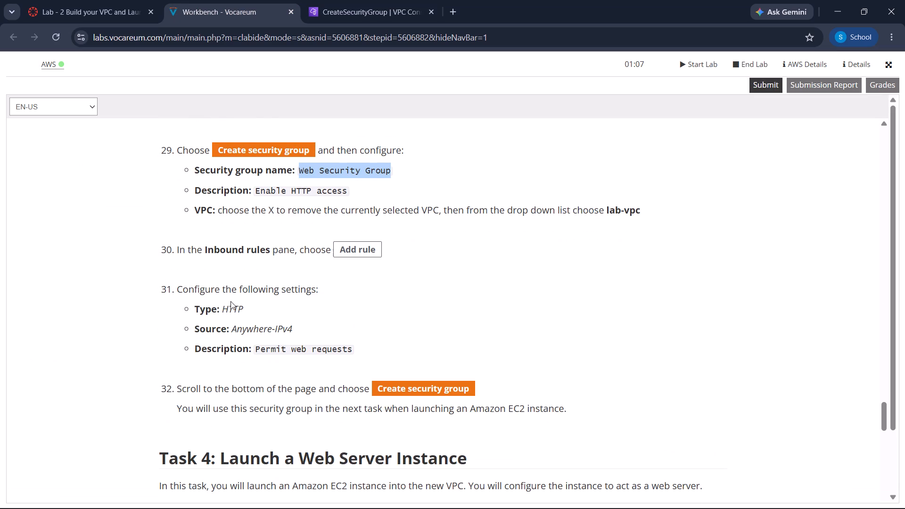
drag(223, 308, 281, 305)
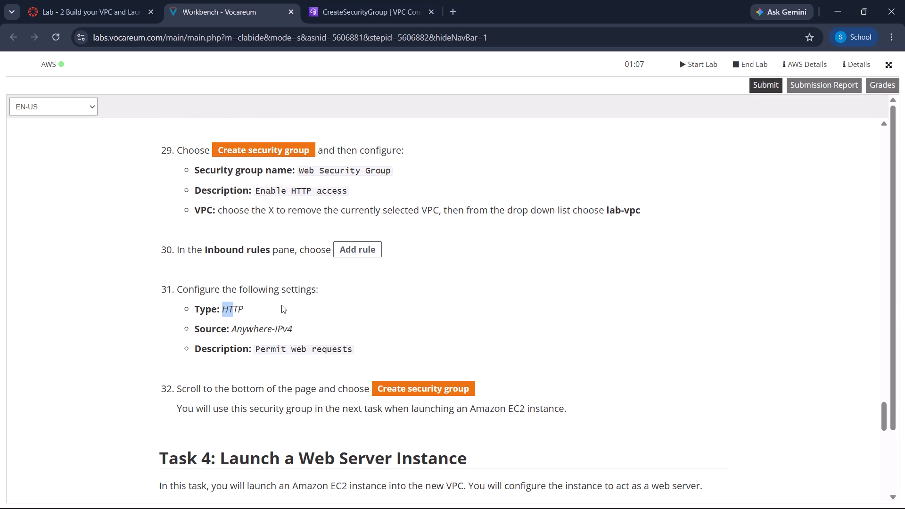
key(ctrl+c)
click(362, 11)
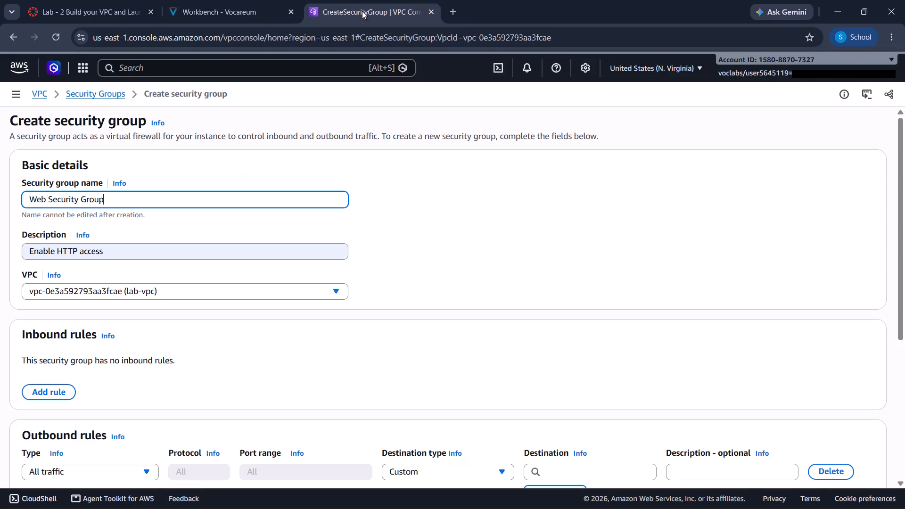
scroll(104, 418, down, 1)
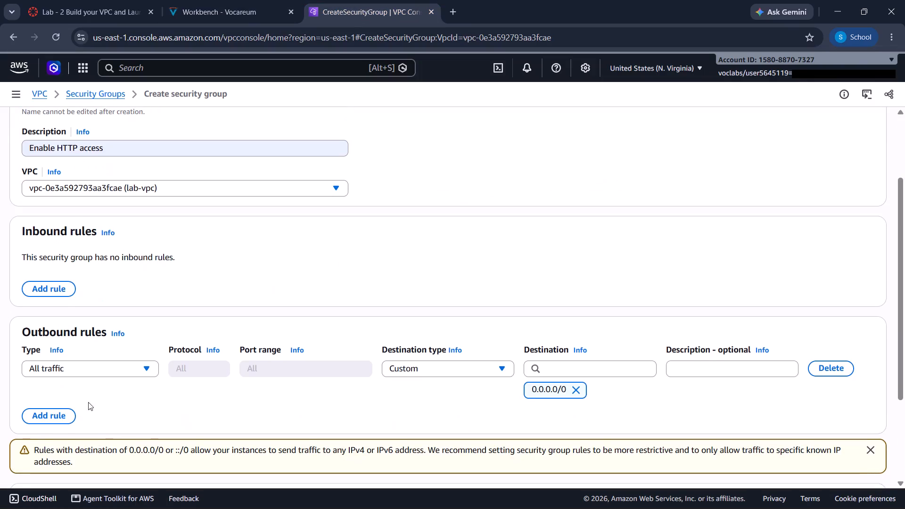
click(66, 368)
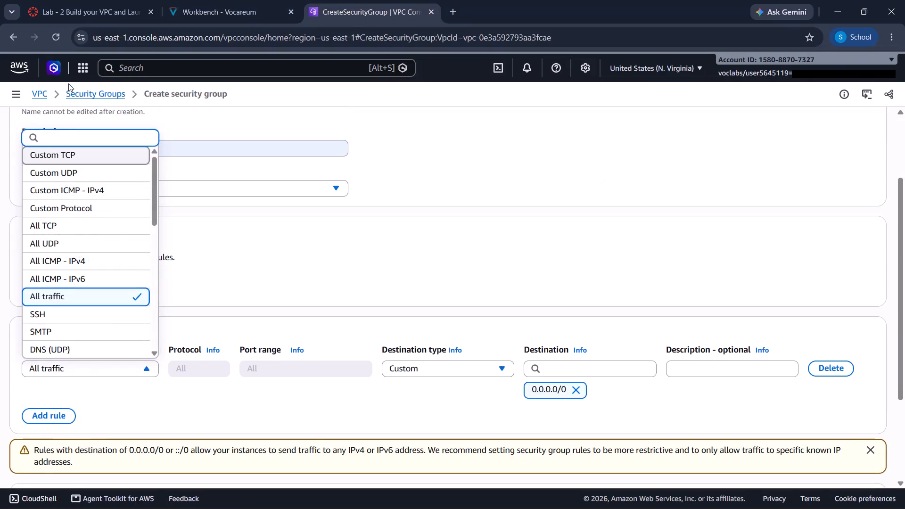
click(57, 135)
key(ctrl+v)
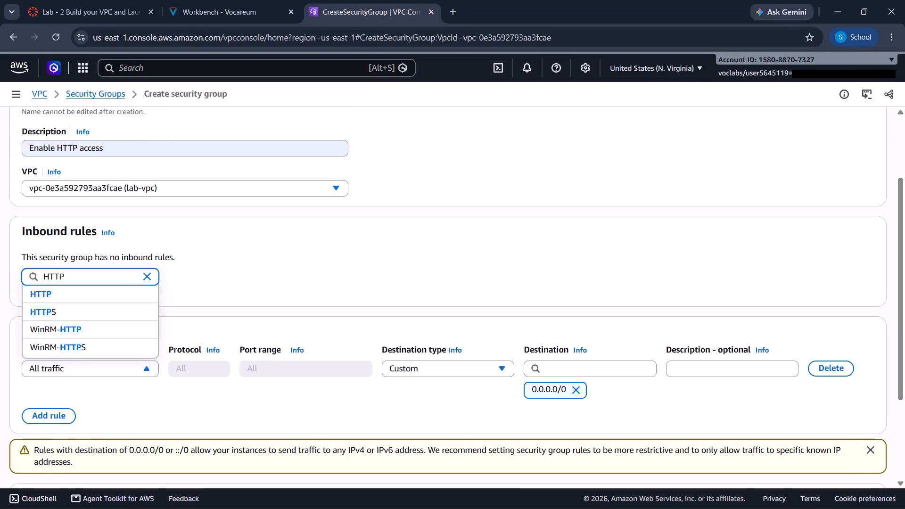
click(51, 296)
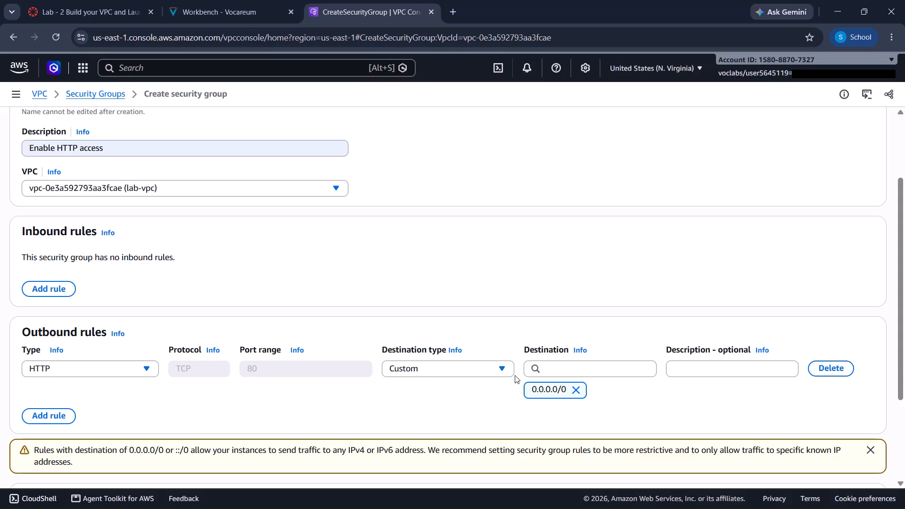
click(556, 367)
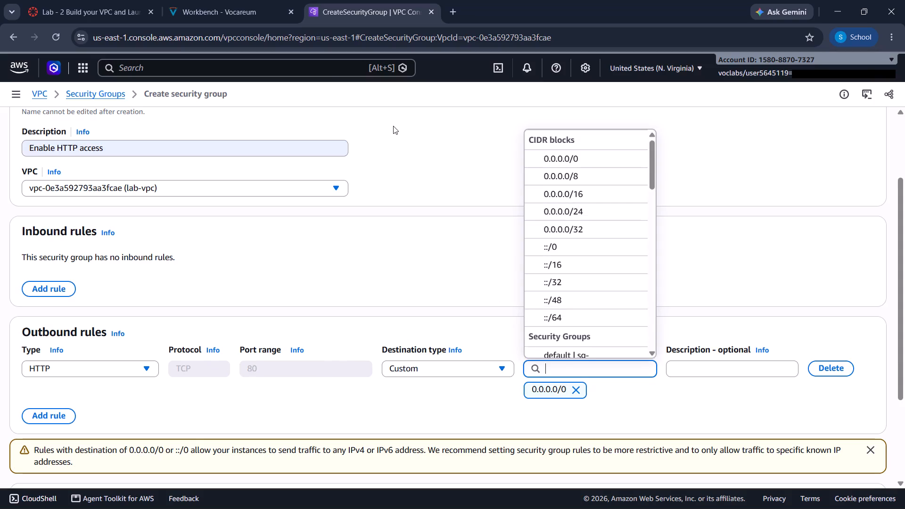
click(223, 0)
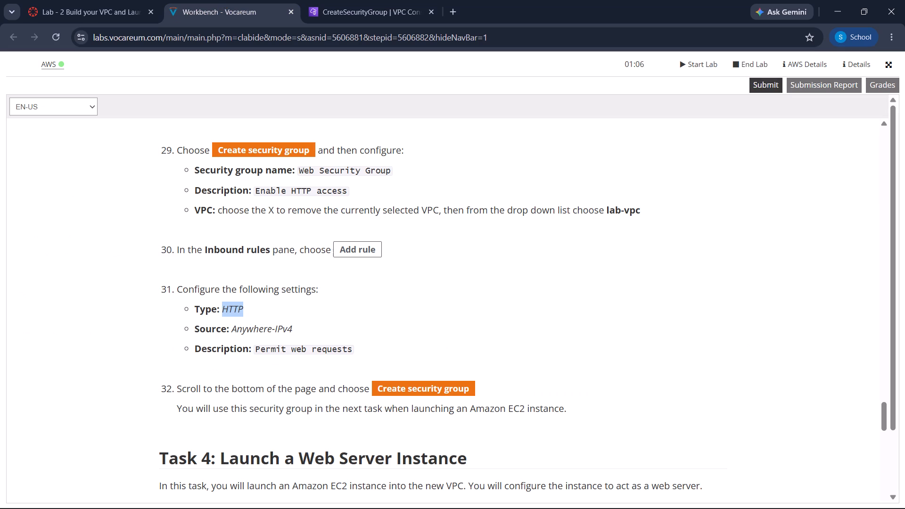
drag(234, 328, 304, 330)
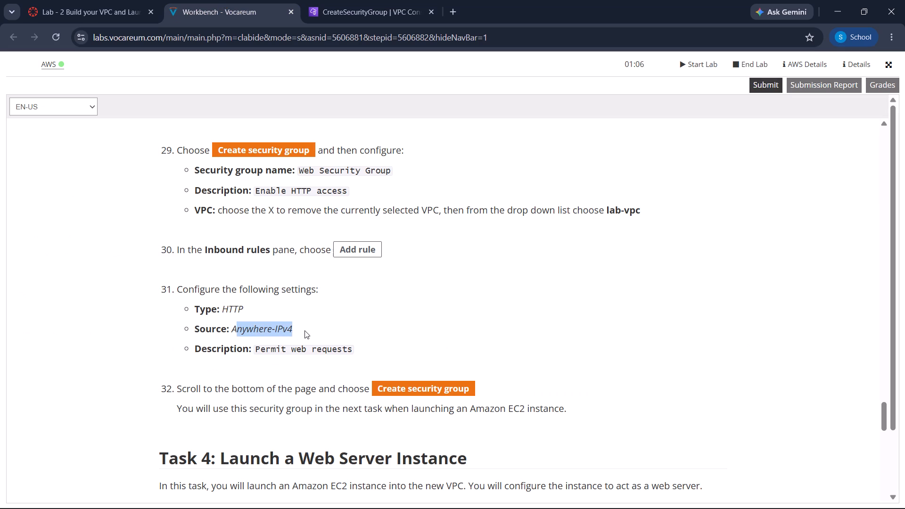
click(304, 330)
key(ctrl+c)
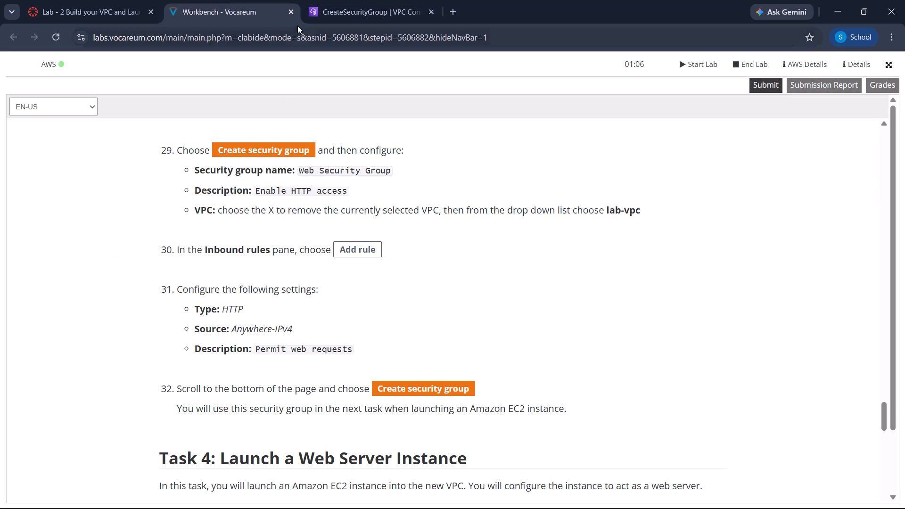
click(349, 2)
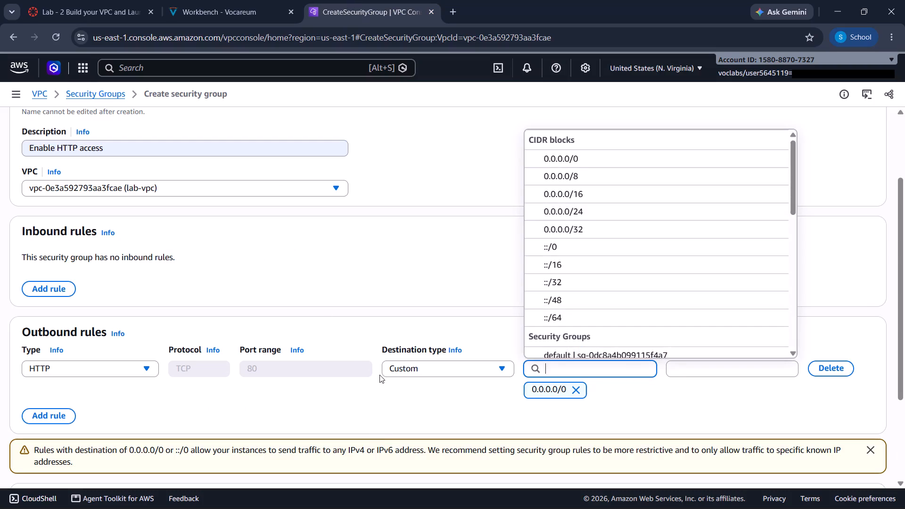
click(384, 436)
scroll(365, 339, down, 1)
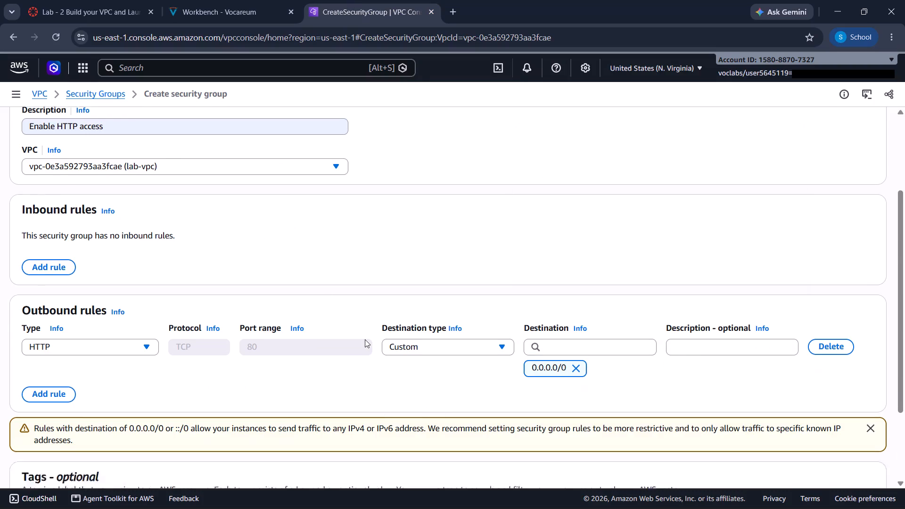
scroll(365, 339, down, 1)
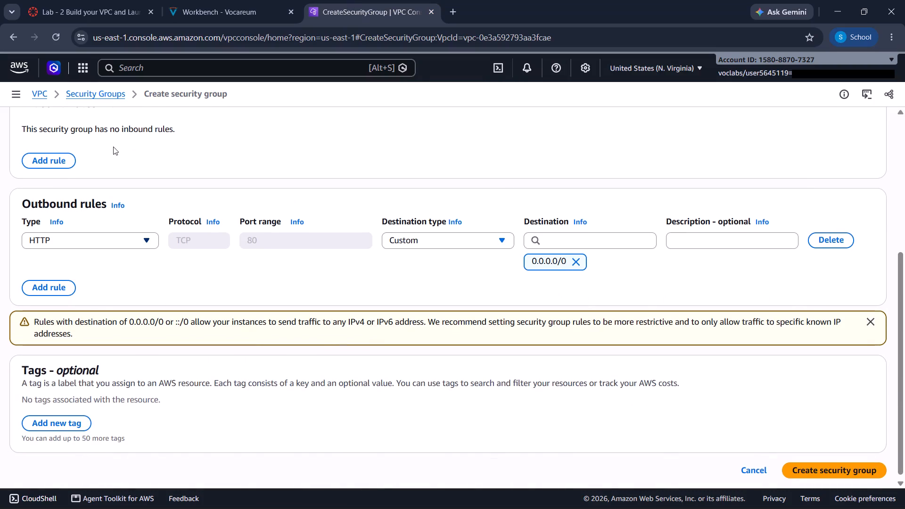
Recheck steps 29 to 31 of the Vocareum lab instructions and set the outbound rule's type to All traffic.
click(196, 0)
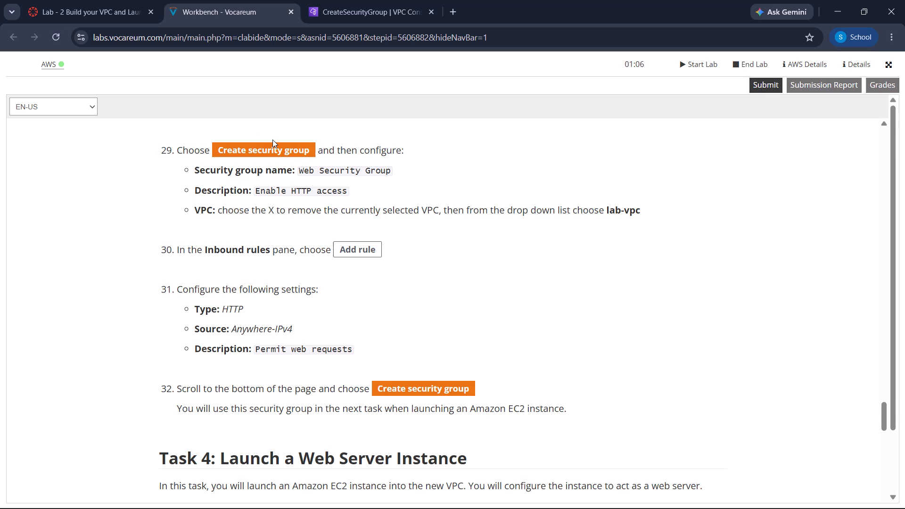
scroll(268, 139, up, 1)
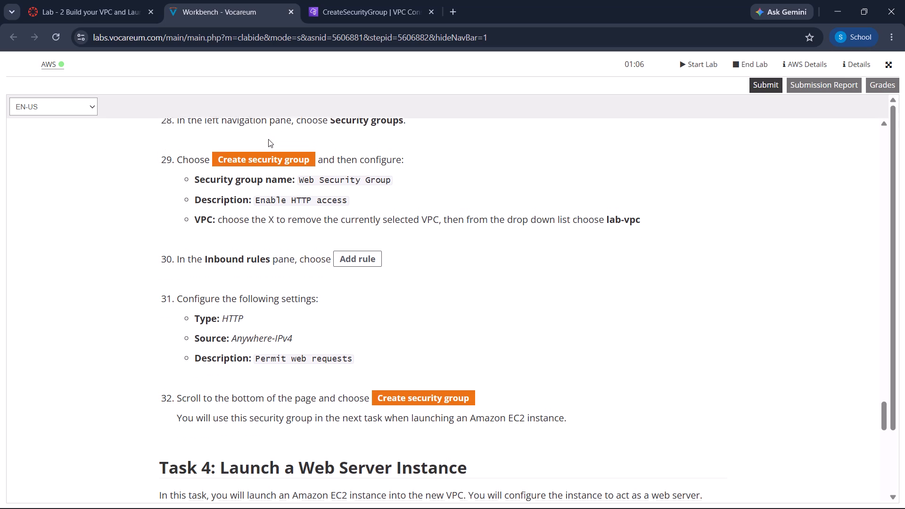
scroll(268, 139, up, 1)
click(339, 5)
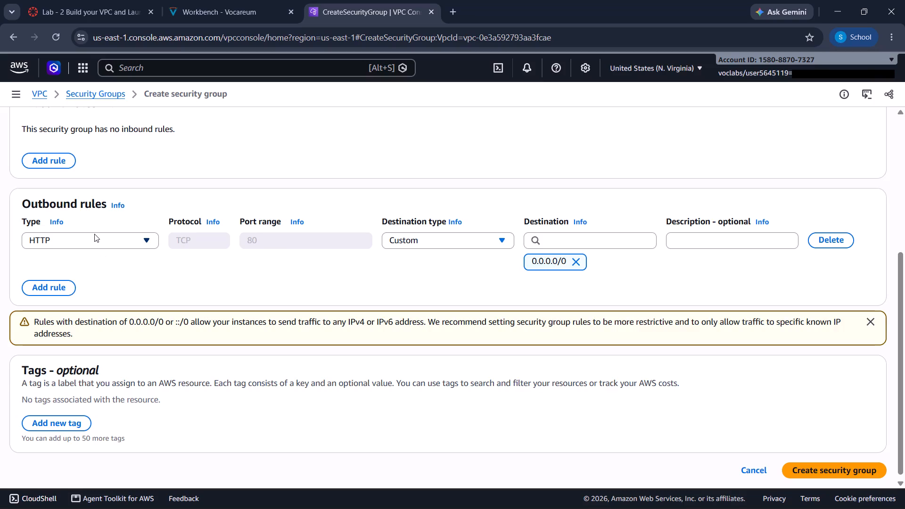
click(94, 236)
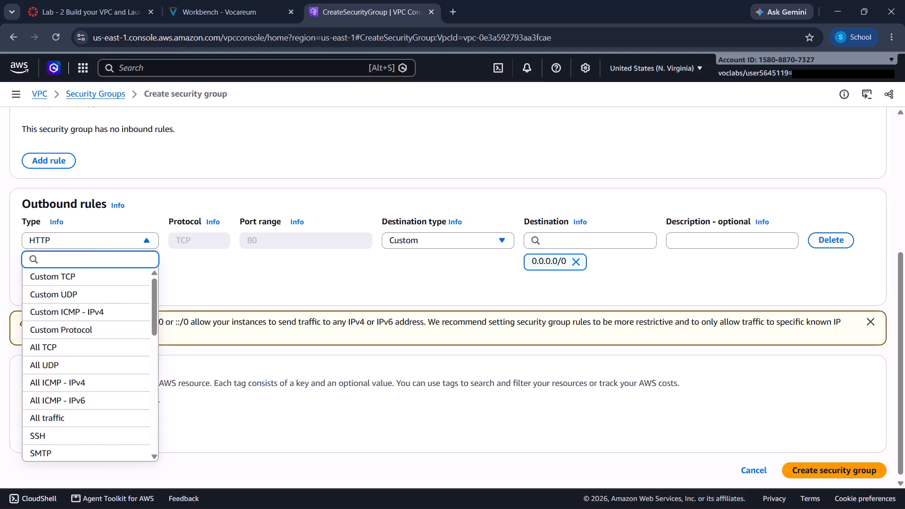
click(65, 423)
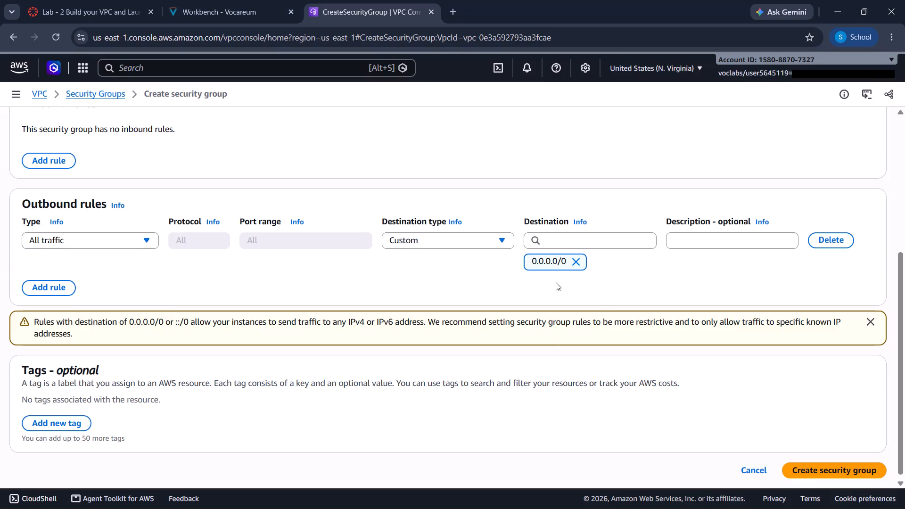
Add an inbound rule with type HTTP and source type Anywhere-IPv4.
click(53, 161)
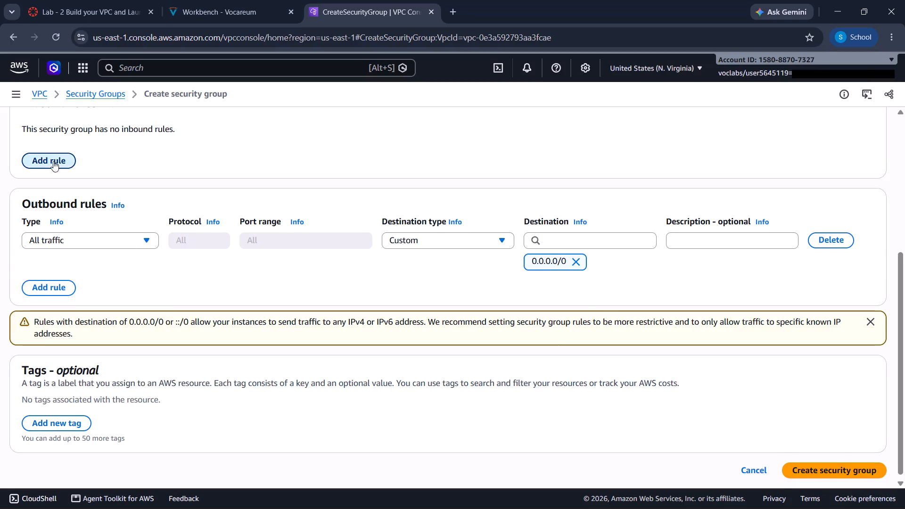
scroll(123, 186, up, 1)
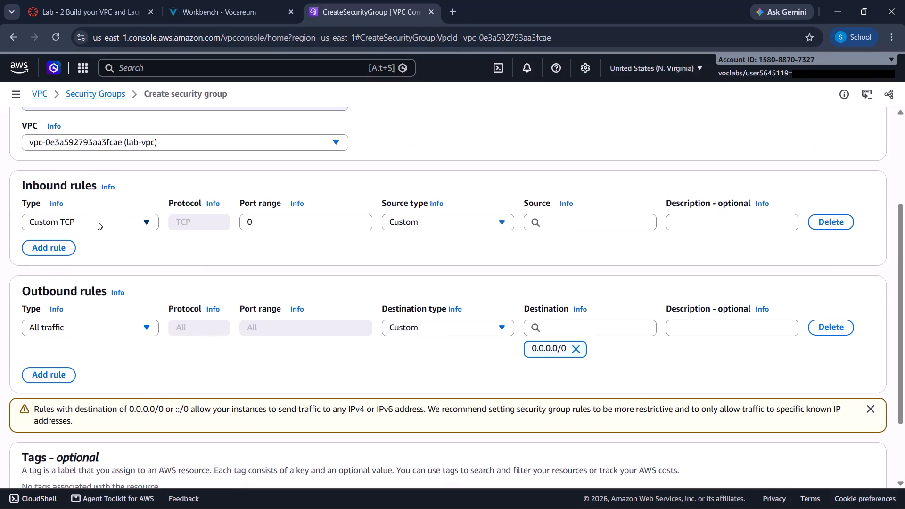
click(97, 224)
click(88, 239)
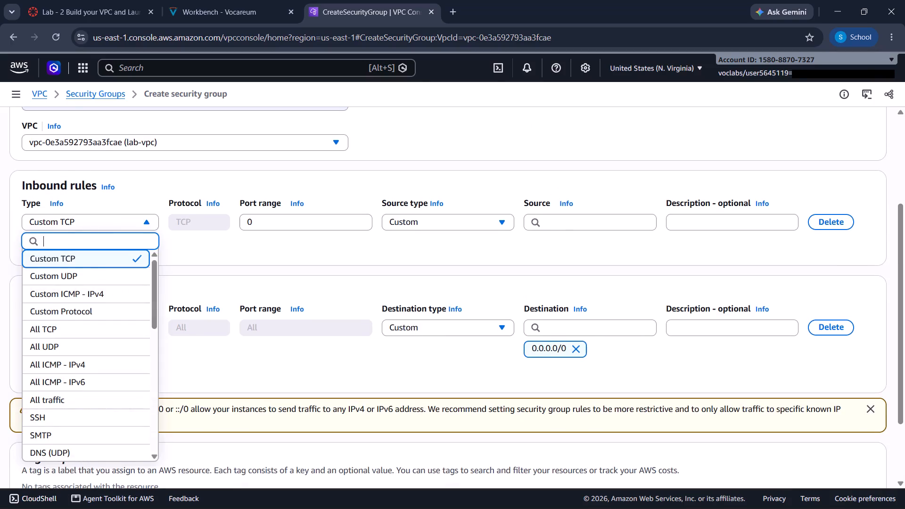
text(htt)
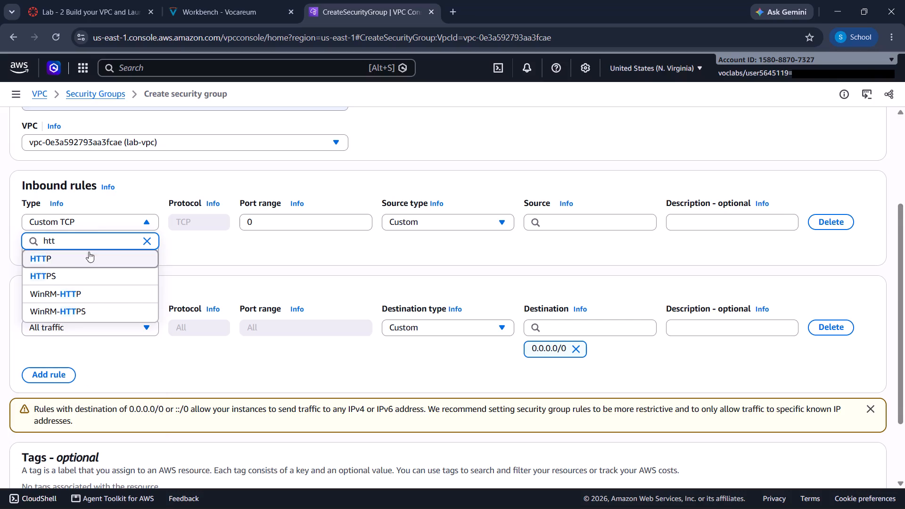
click(84, 264)
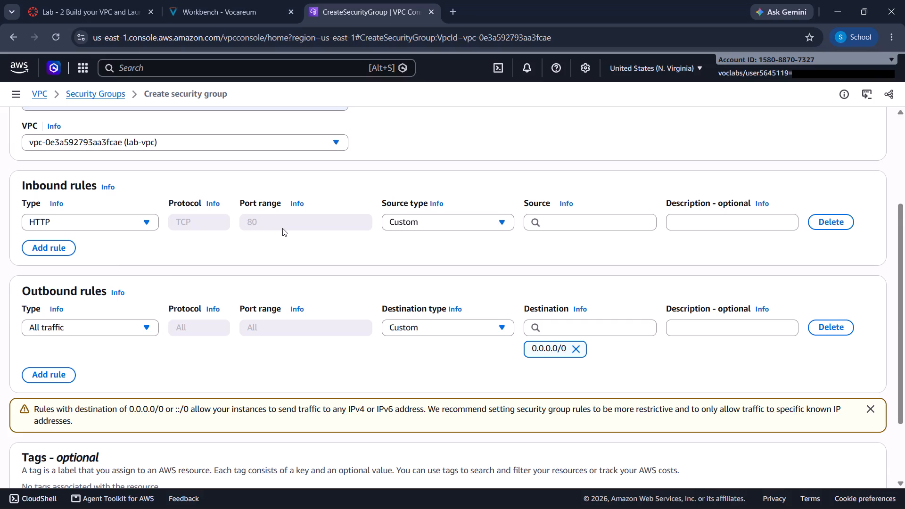
click(452, 224)
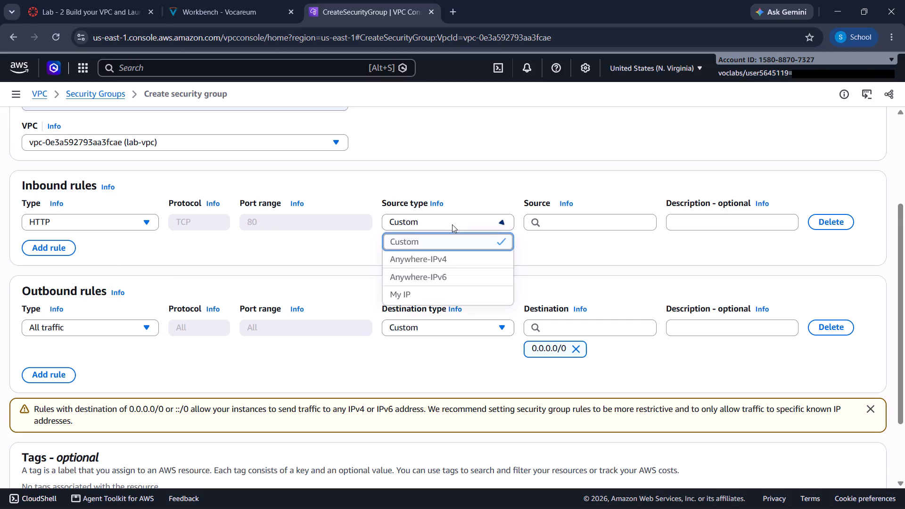
click(444, 261)
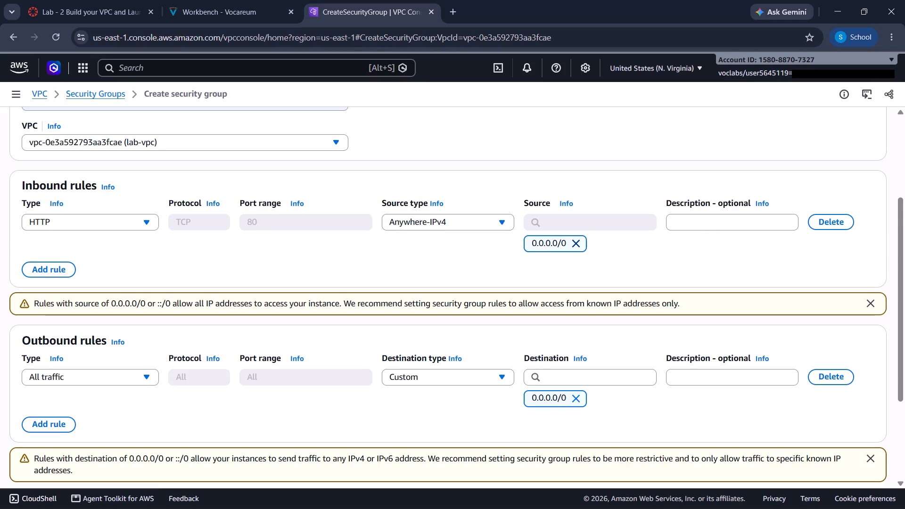
Copy Permit web requests from step 31 of the Vocareum lab instructions into the inbound rule's description.
click(232, 1)
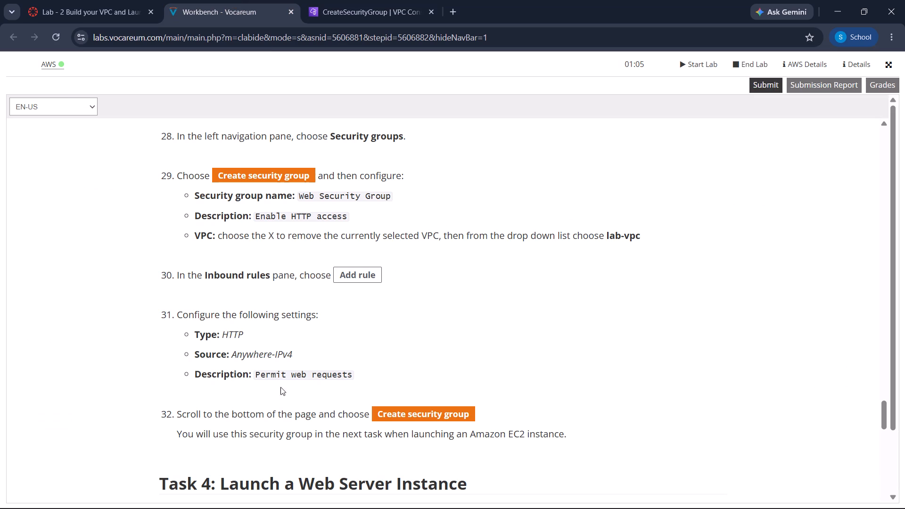
drag(255, 376, 403, 382)
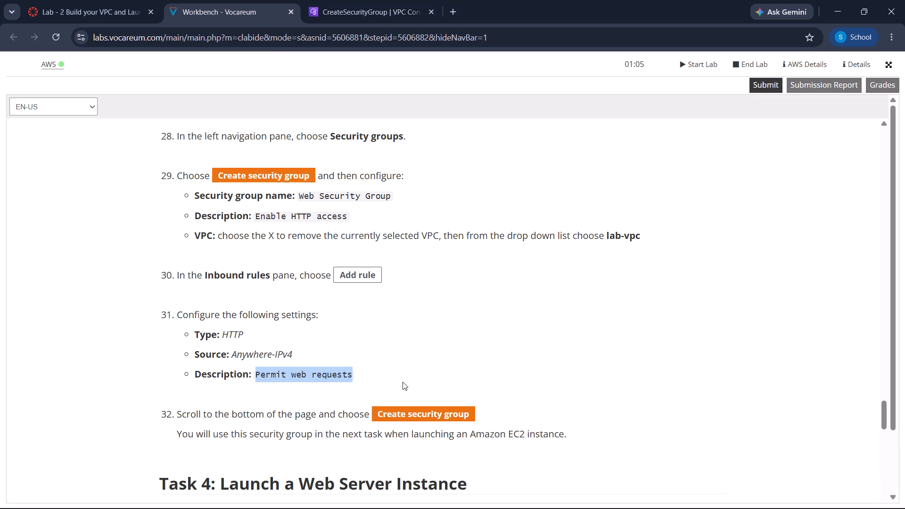
key(ctrl+c)
click(379, 1)
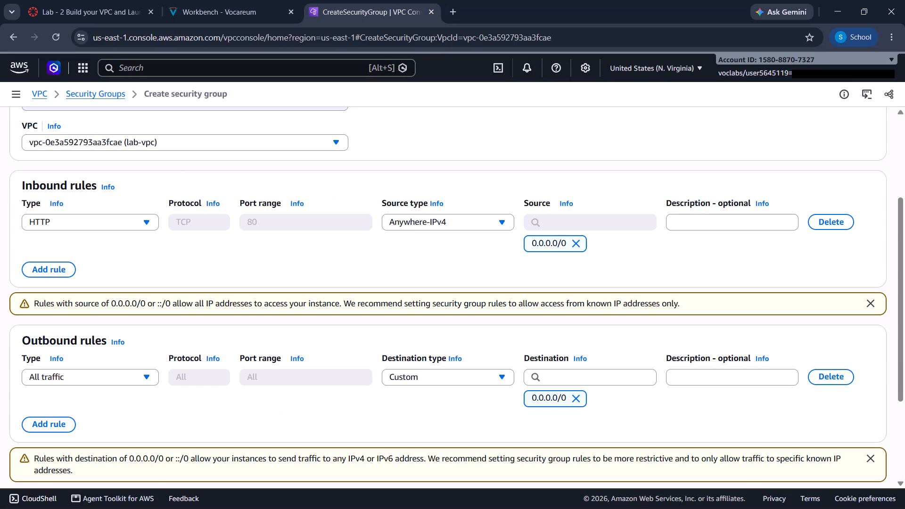
click(709, 223)
key(ctrl+v)
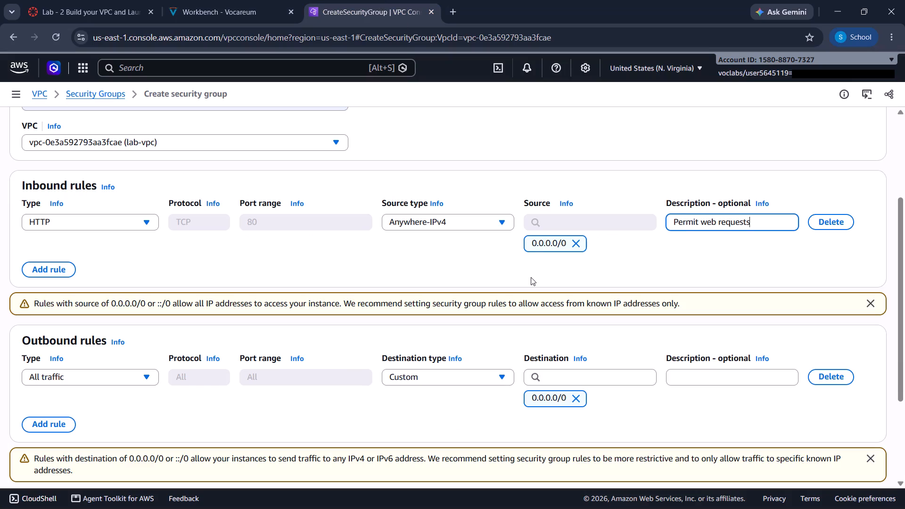
Create the Web Security Group with the configured rules and dismiss the notification.
scroll(531, 277, down, 4)
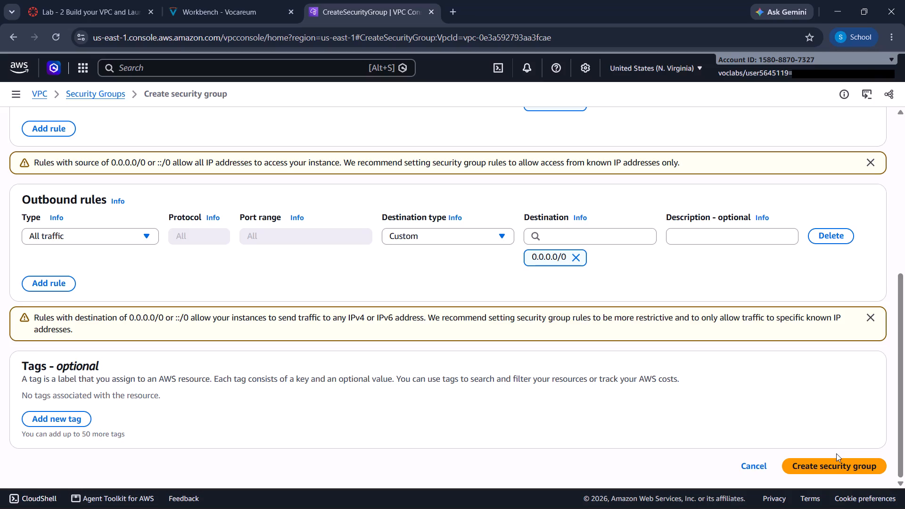
click(846, 468)
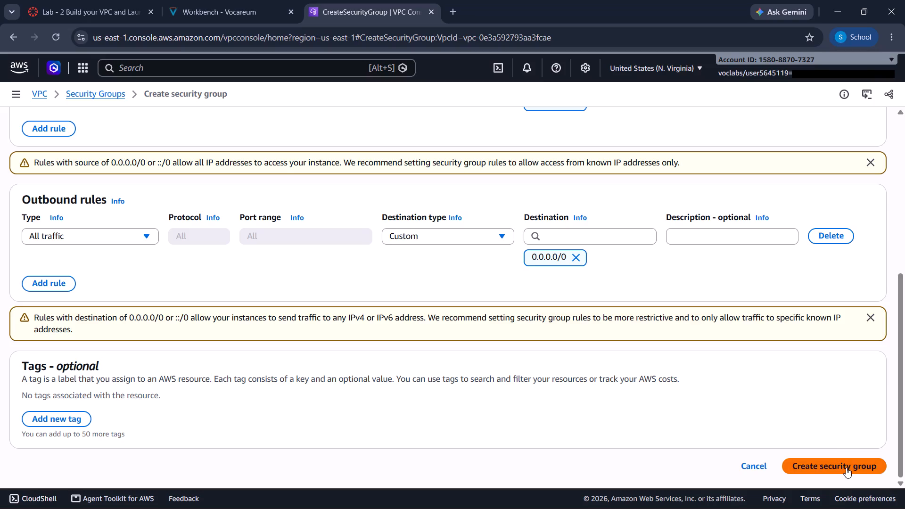
click(846, 468)
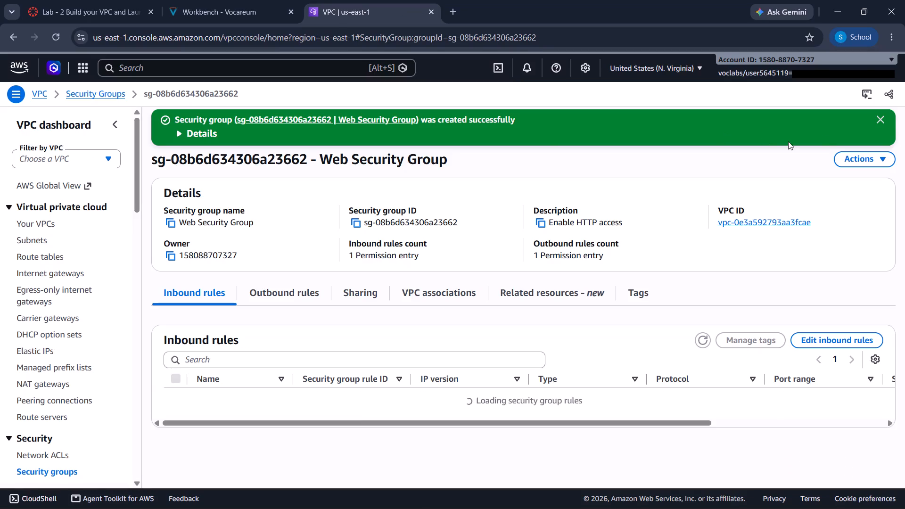
click(881, 116)
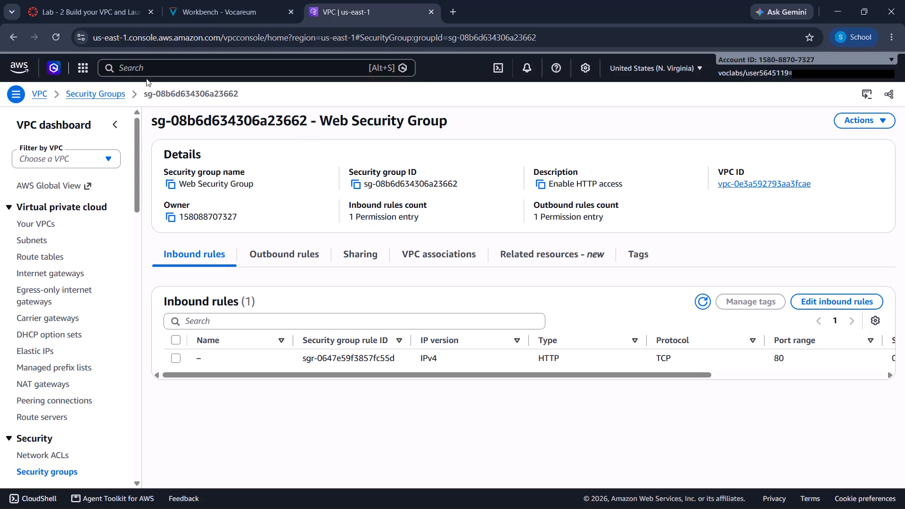
Search the AWS console for ec2, open the EC2 Instances list and start launching a new instance.
click(135, 68)
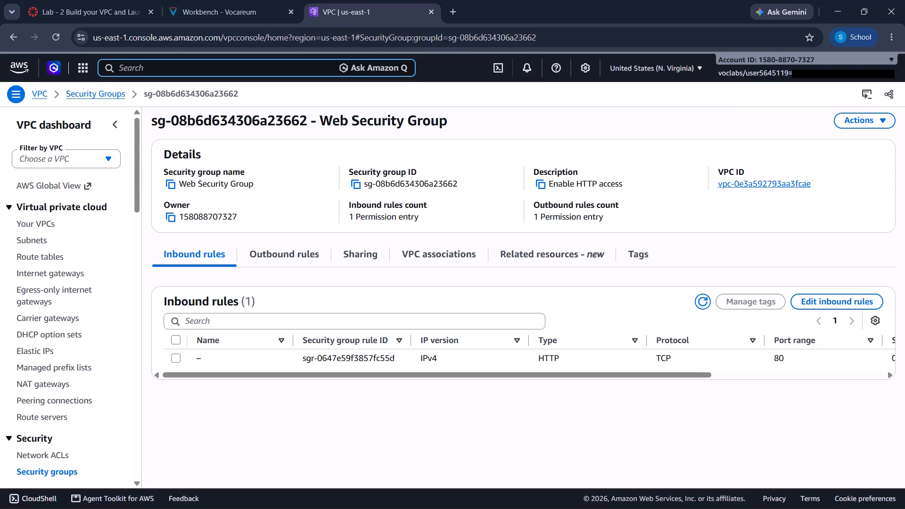
text(ec2)
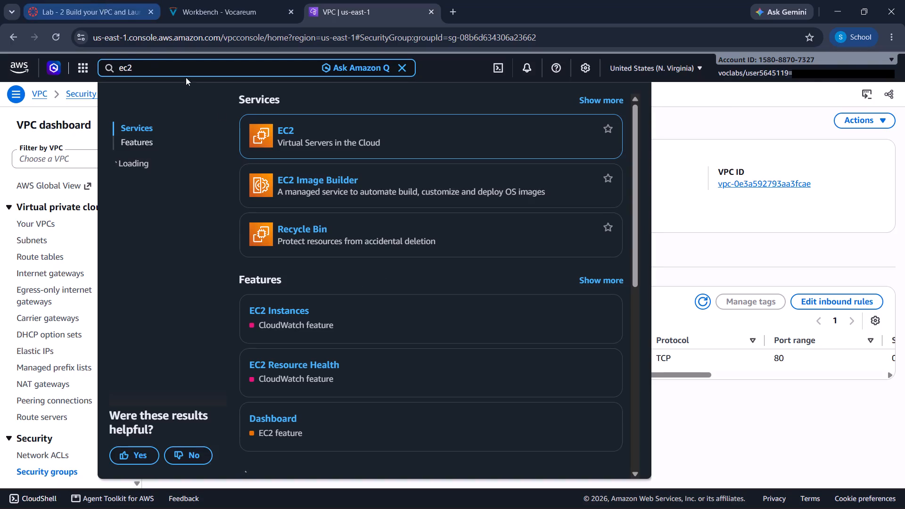
click(287, 130)
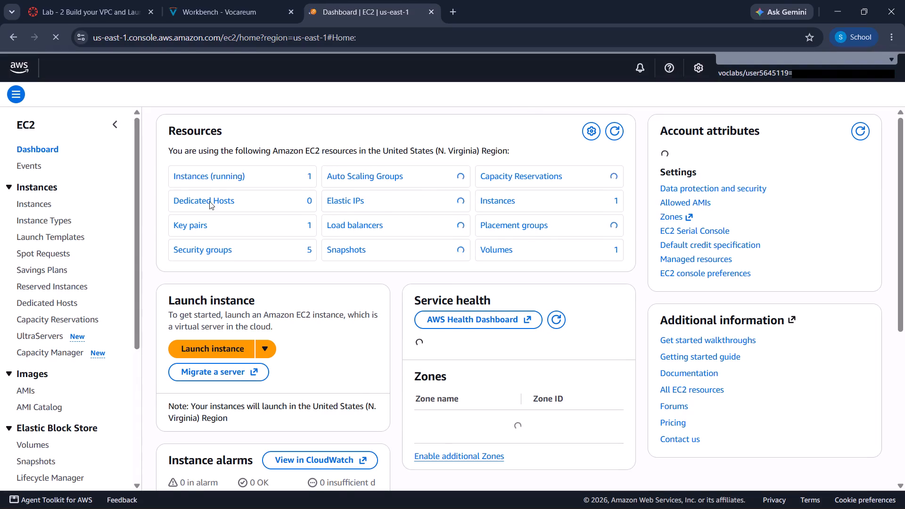
click(44, 203)
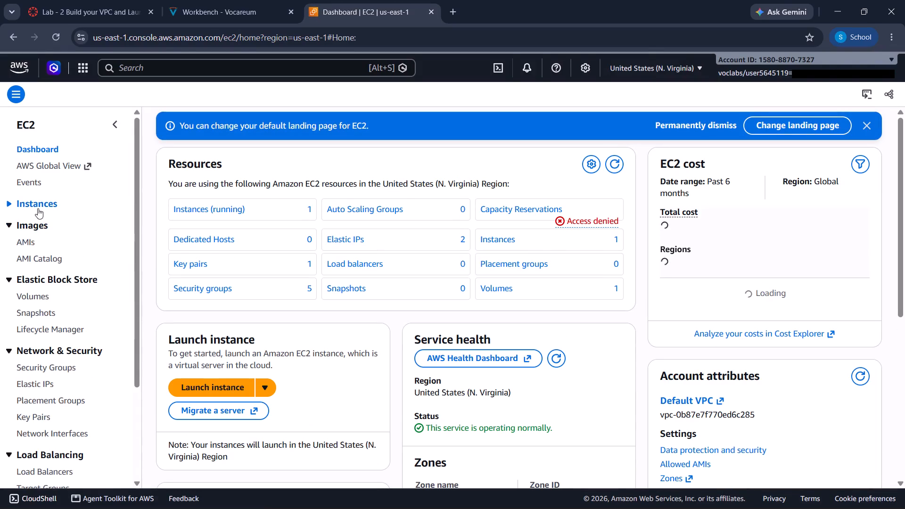
click(38, 208)
click(31, 221)
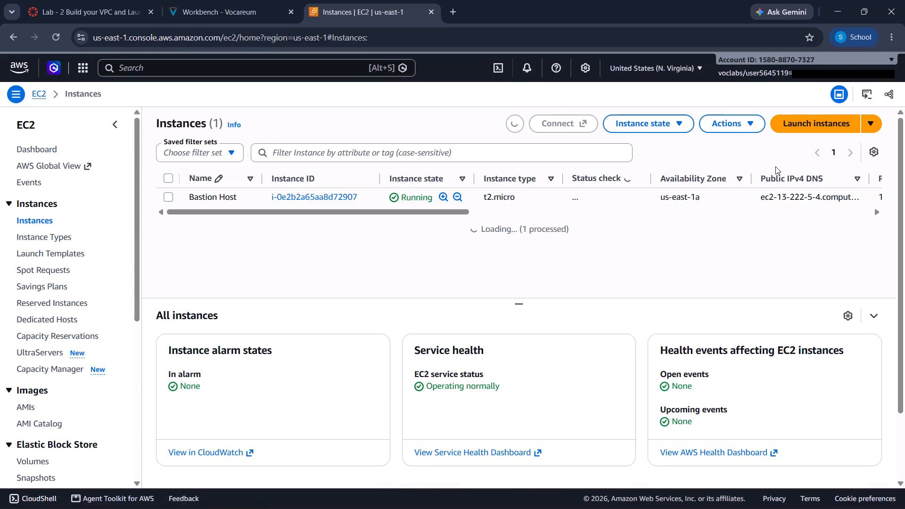
click(811, 127)
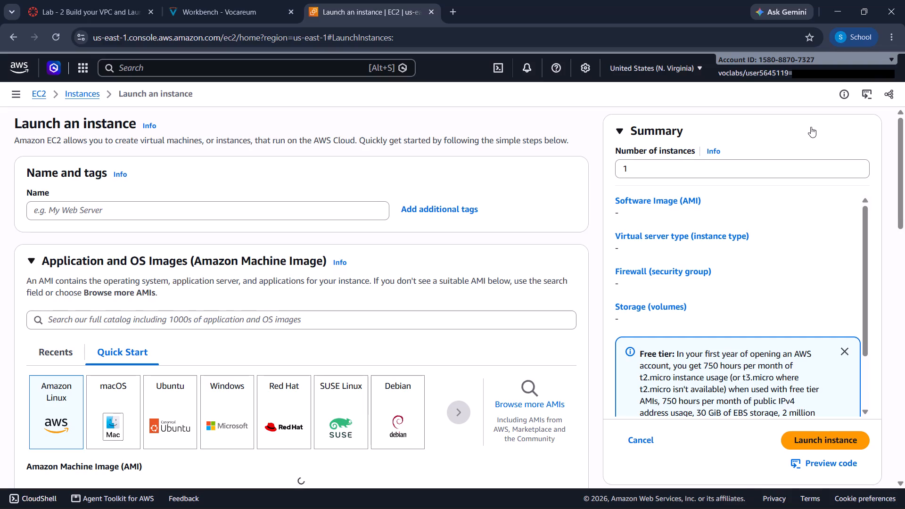
Open the full AMI catalog and return to the instance launch form.
click(525, 401)
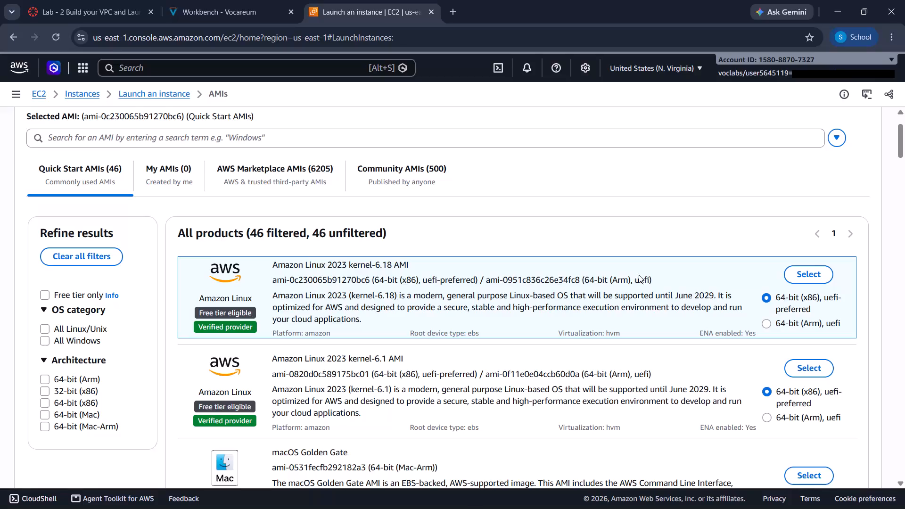
click(159, 90)
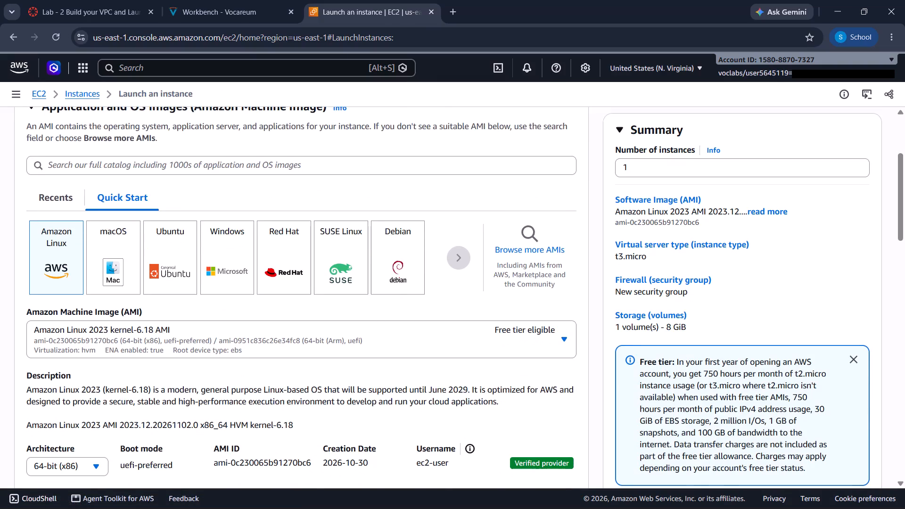
Copy Web Server 1 from step 35 of the Vocareum lab instructions into the new instance's name.
scroll(161, 185, up, 3)
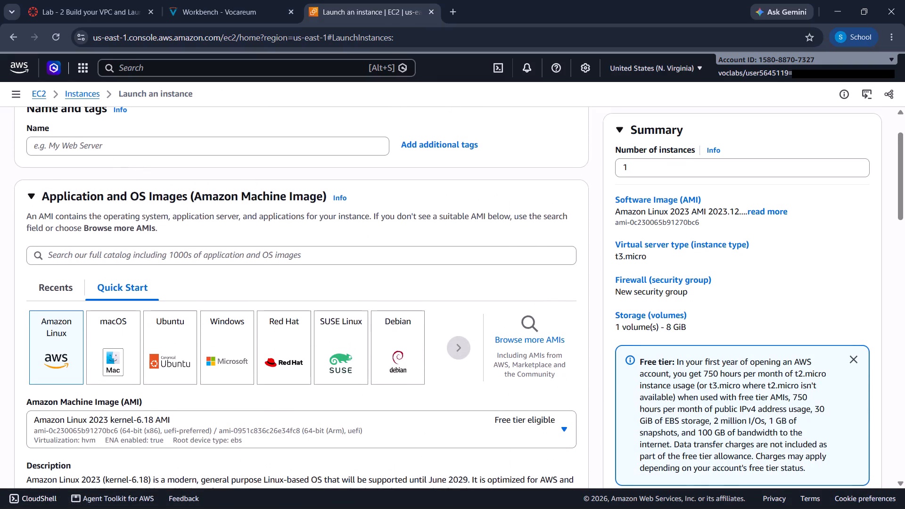
click(99, 141)
click(194, 8)
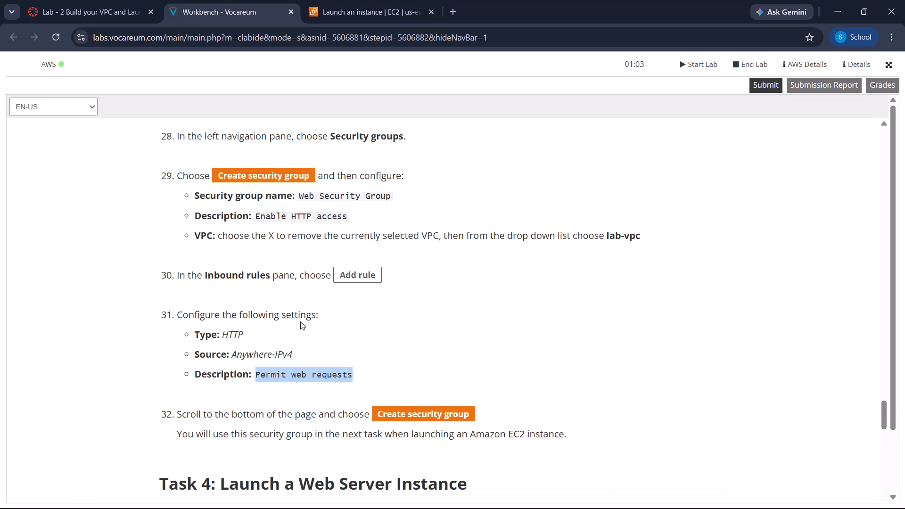
scroll(308, 346, down, 6)
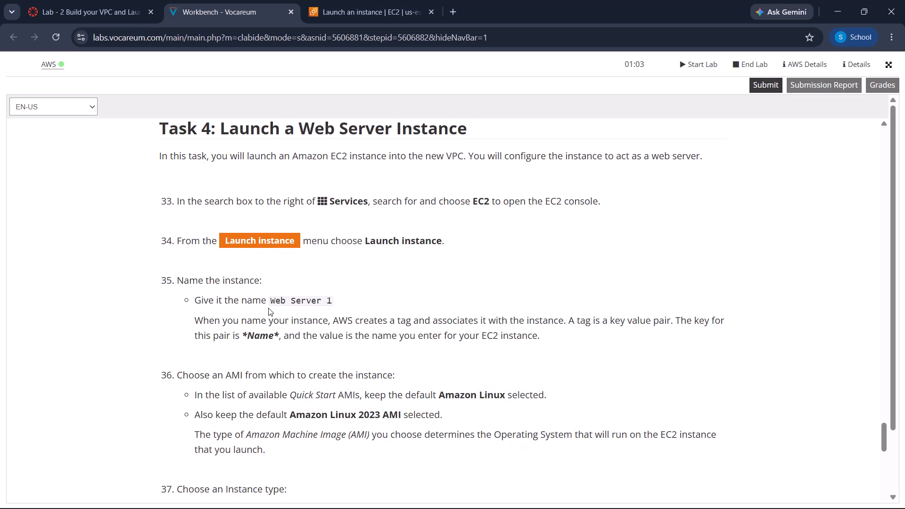
drag(271, 297, 335, 299)
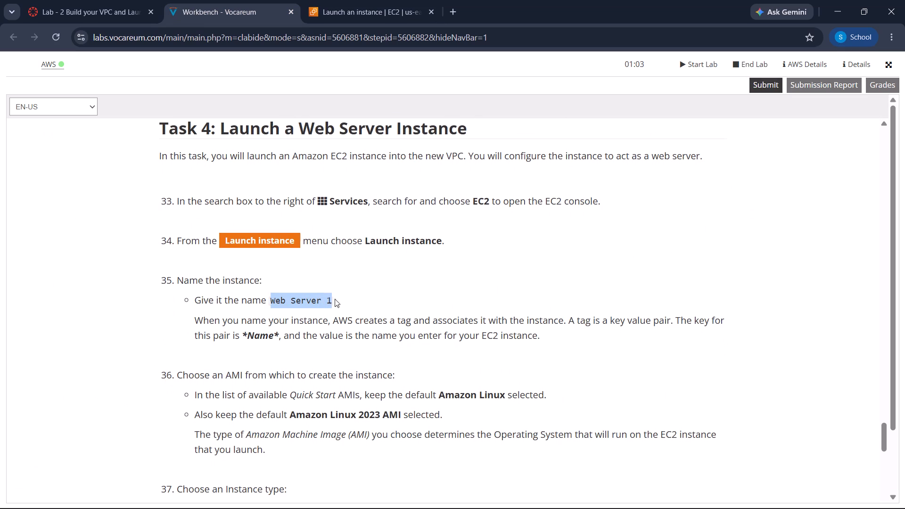
drag(335, 299, 342, 299)
key(ctrl+c)
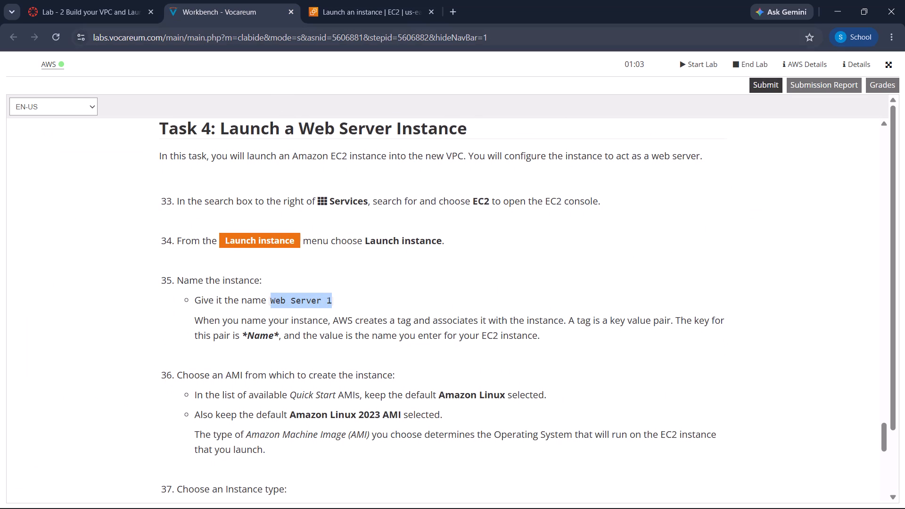
click(347, 16)
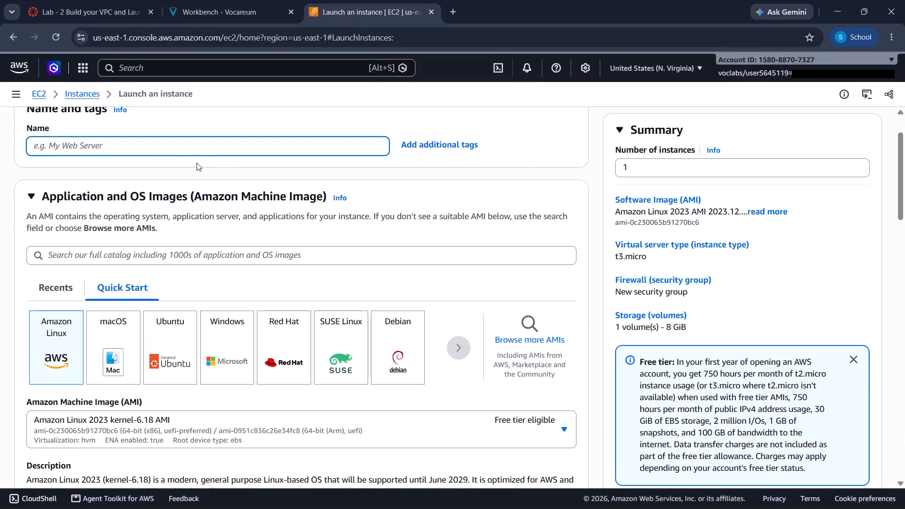
click(175, 148)
key(ctrl+v)
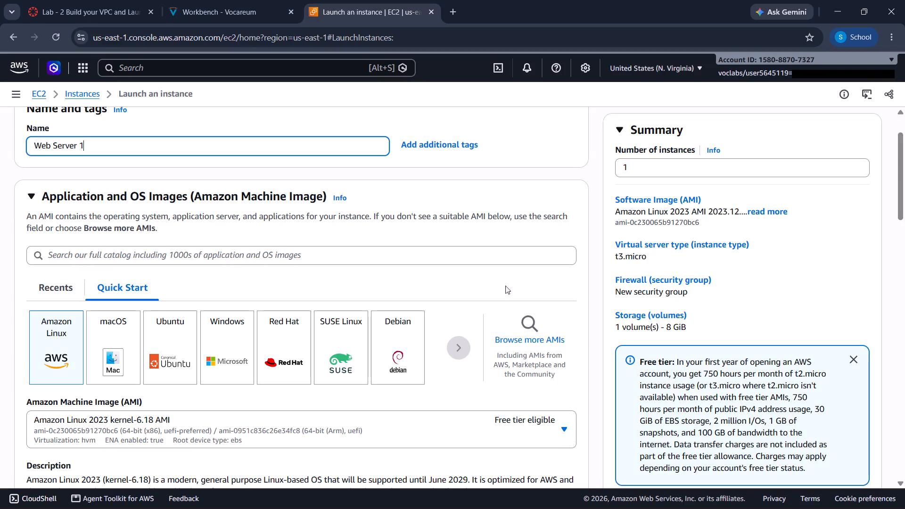
Search the full AMI catalog for amazon linux 2023 ami, checking the AMI name against step 36 of the Vocareum instructions.
click(524, 321)
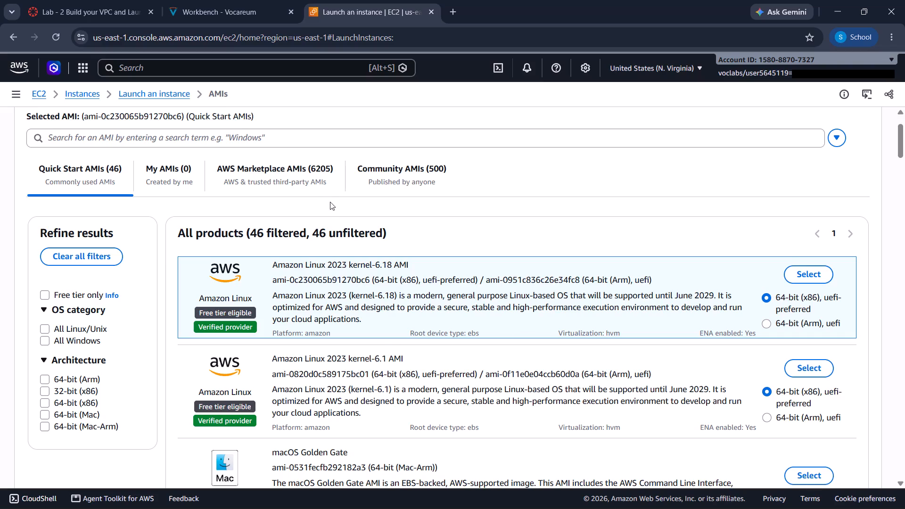
click(289, 137)
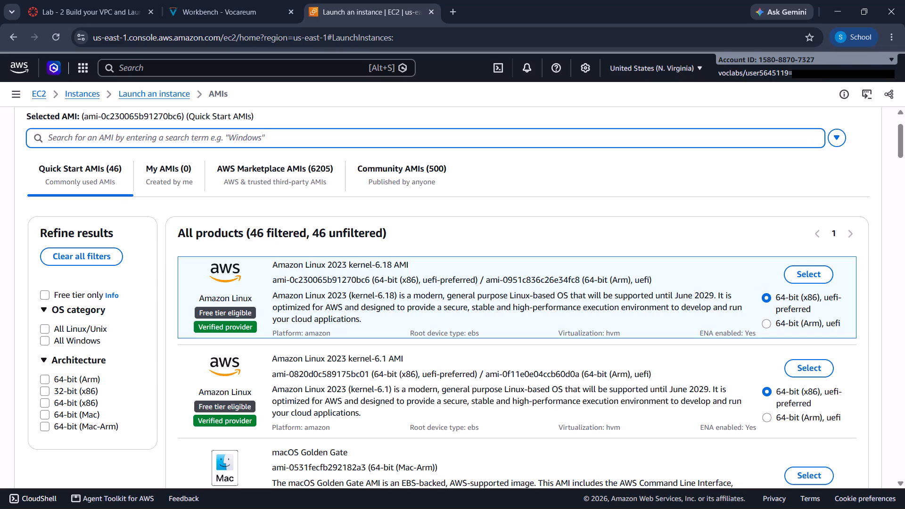
text(ama)
text(zo)
key(n)
key(space)
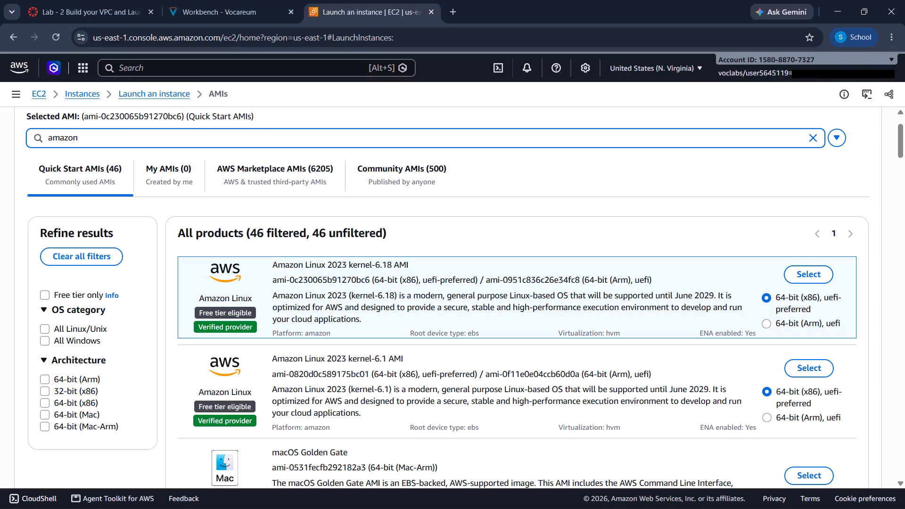
text(linuc)
key(BackSpace)
key(x)
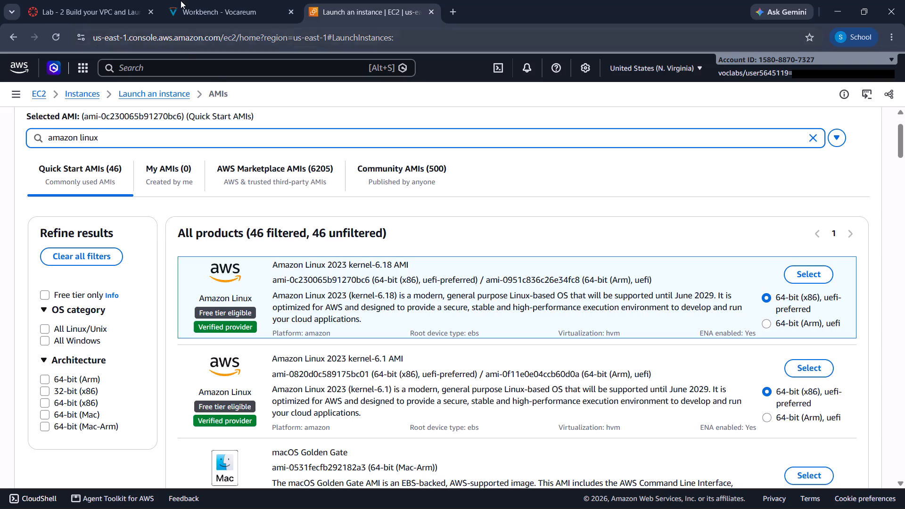
click(181, 0)
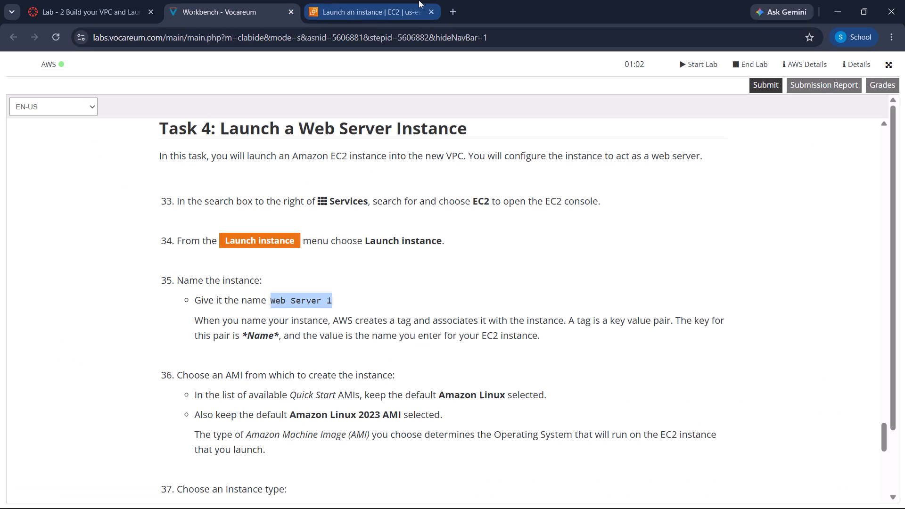
click(387, 5)
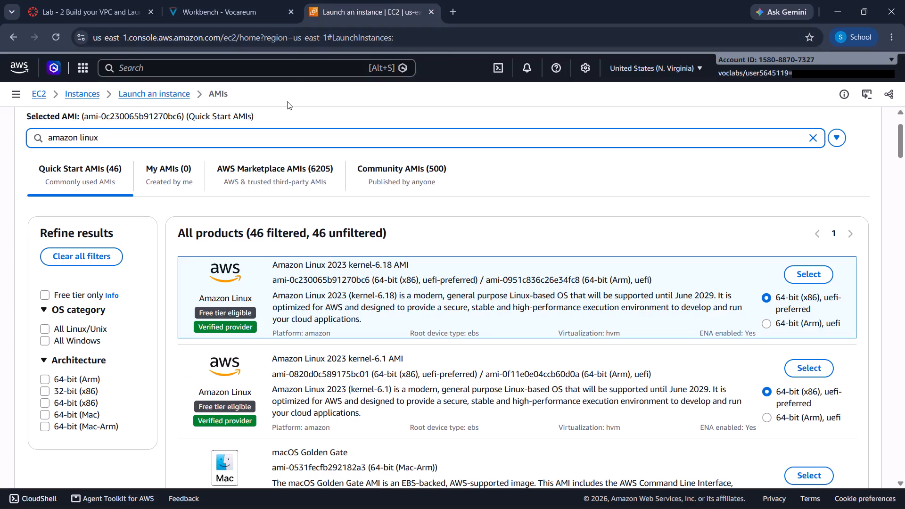
key(space)
text(2023)
key(space)
text(ami)
key(Return)
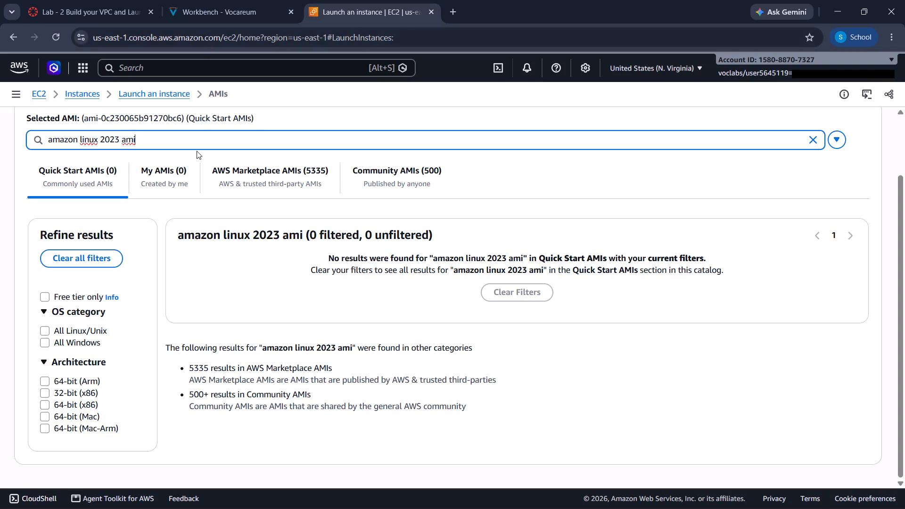
Refine the AMI search to Amazon Linux 2023, examine the matching Quick Start images and return to the launch form.
click(55, 140)
key(BackSpace)
key(shift+a)
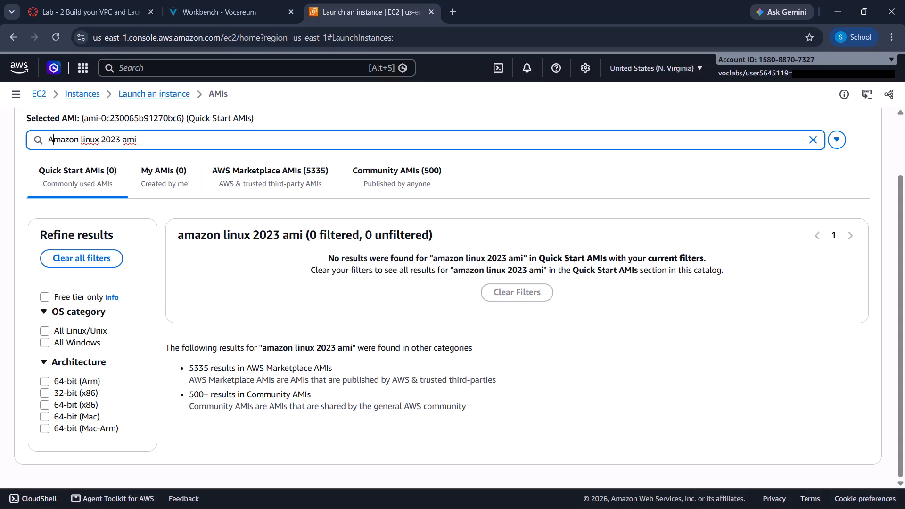
click(85, 142)
key(Left)
key(BackSpace)
key(shift+l)
click(142, 140)
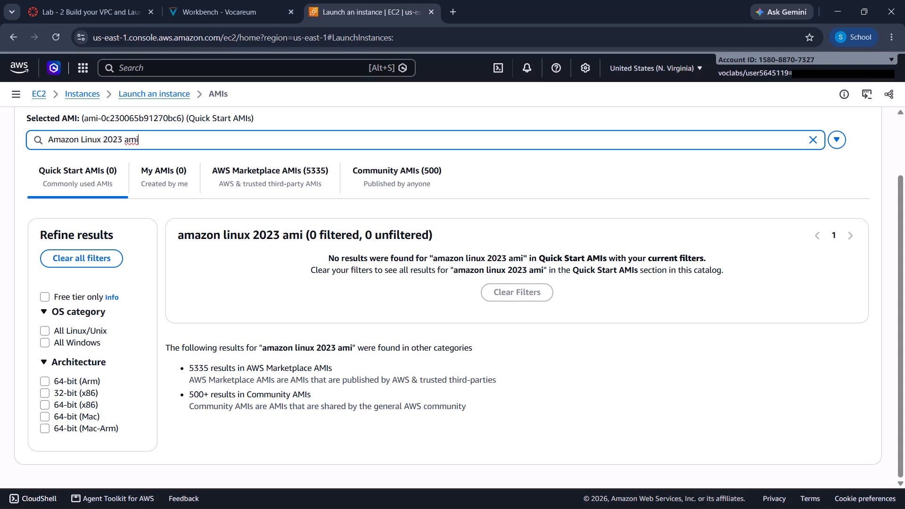
key(BackSpace)
key(BackSpace)
key(BackSpace)
key(Return)
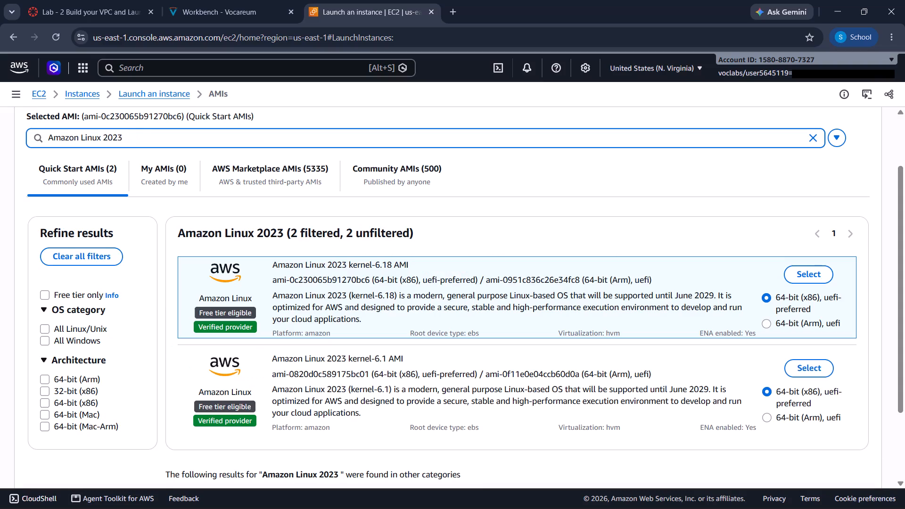
click(426, 269)
scroll(426, 269, down, 1)
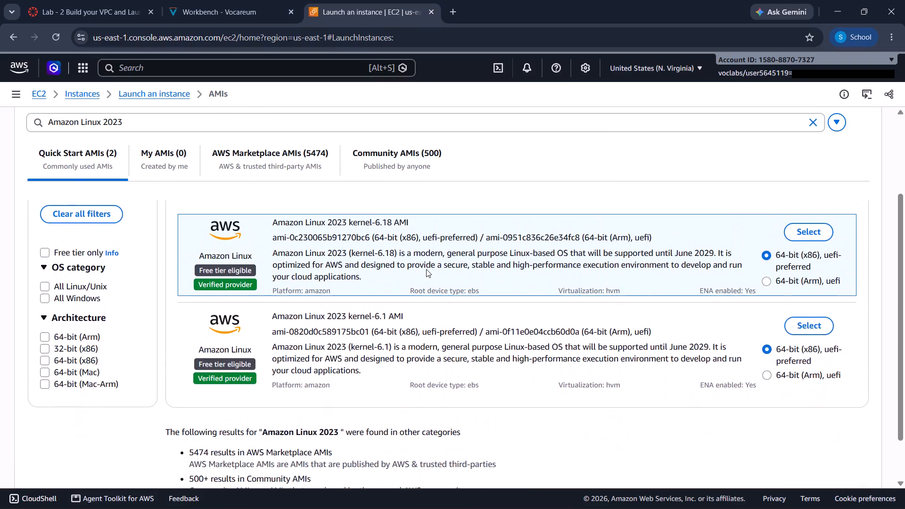
scroll(426, 269, down, 1)
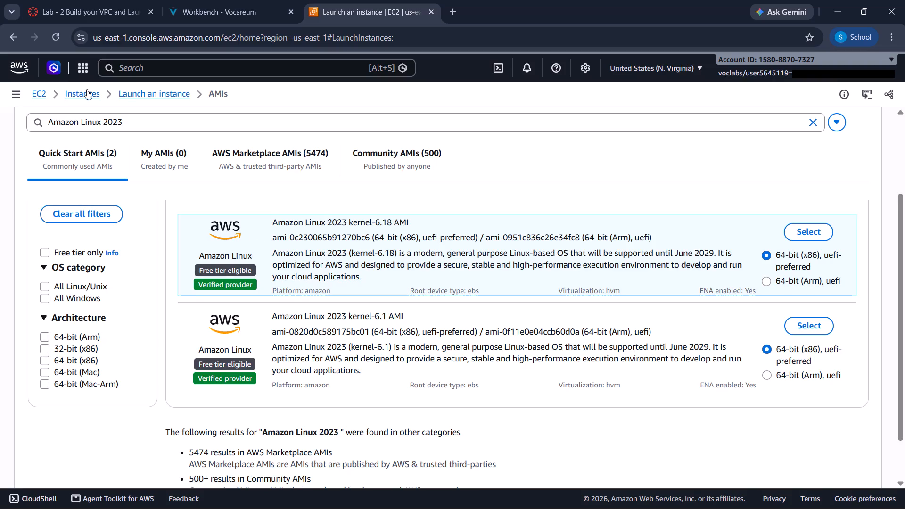
click(139, 95)
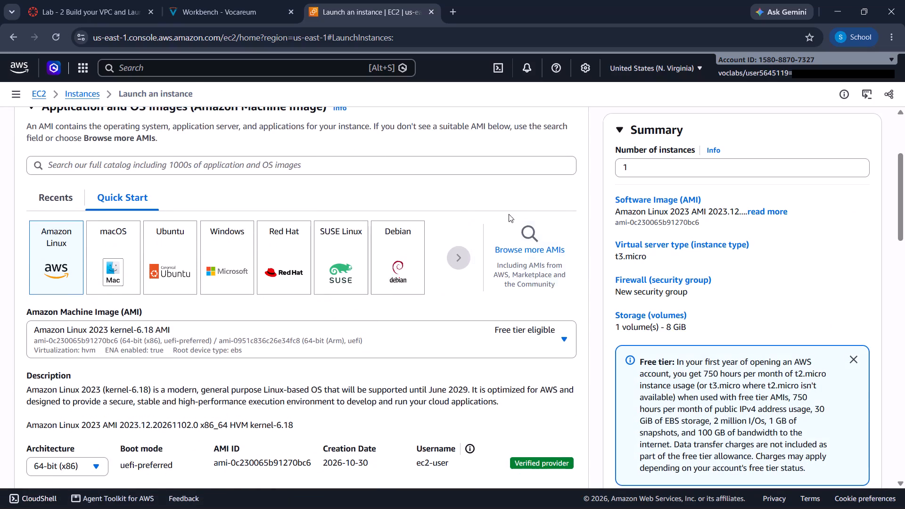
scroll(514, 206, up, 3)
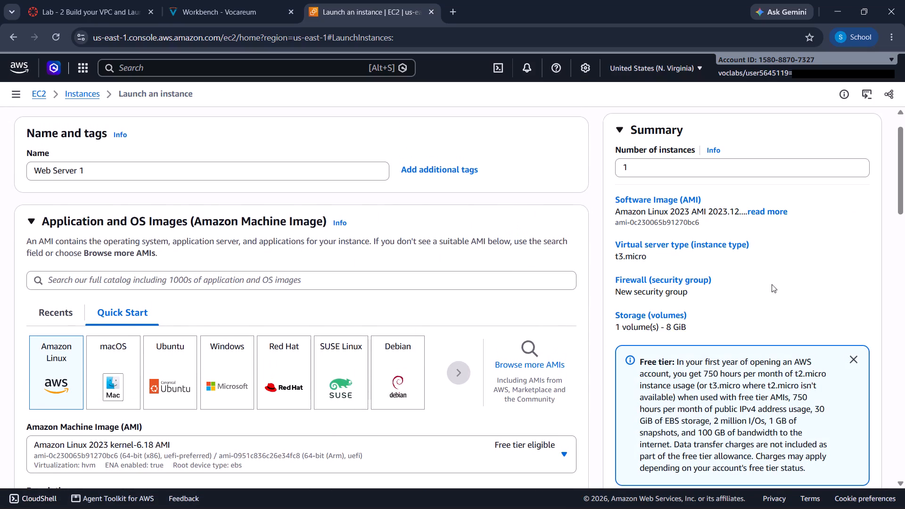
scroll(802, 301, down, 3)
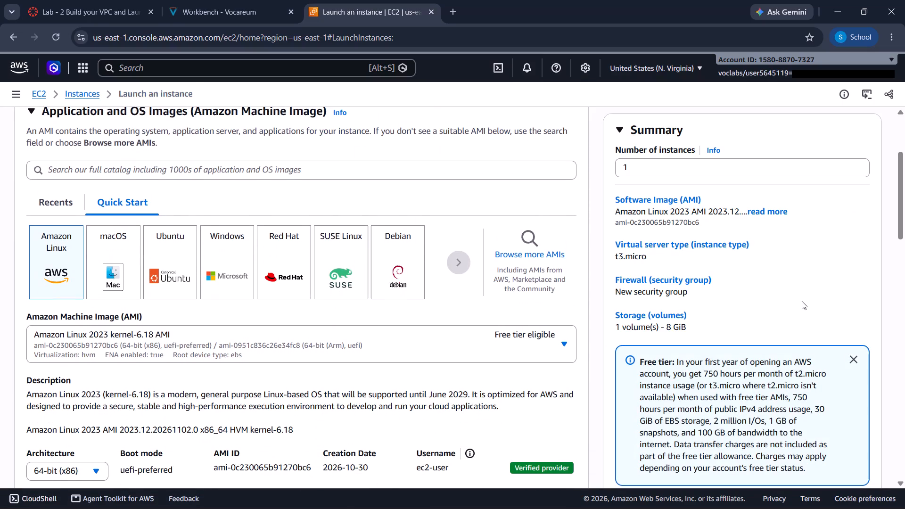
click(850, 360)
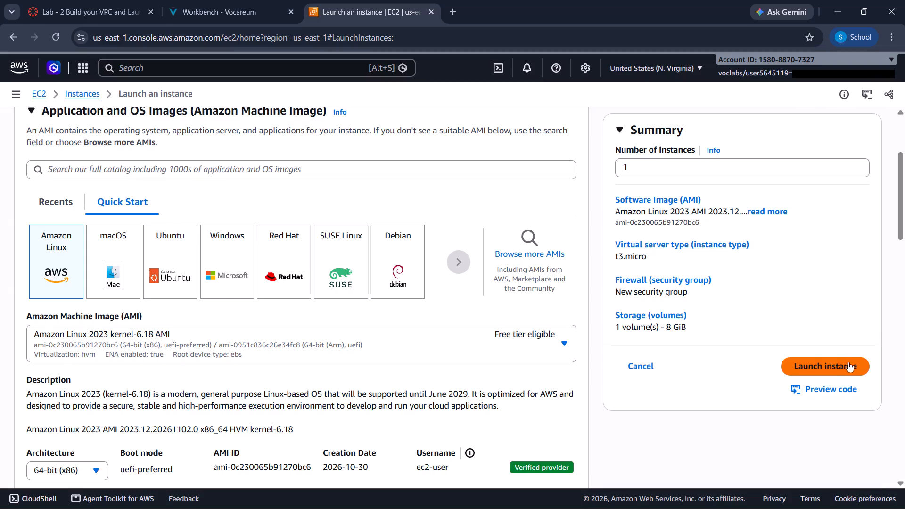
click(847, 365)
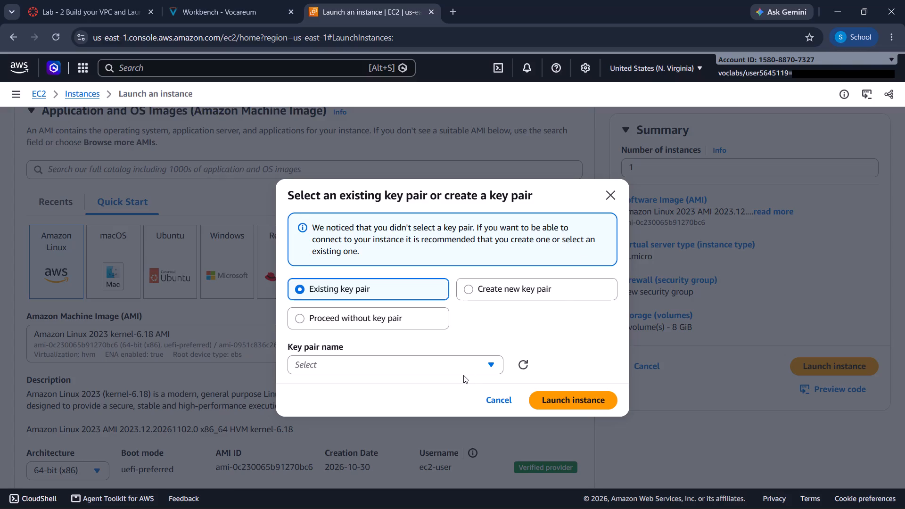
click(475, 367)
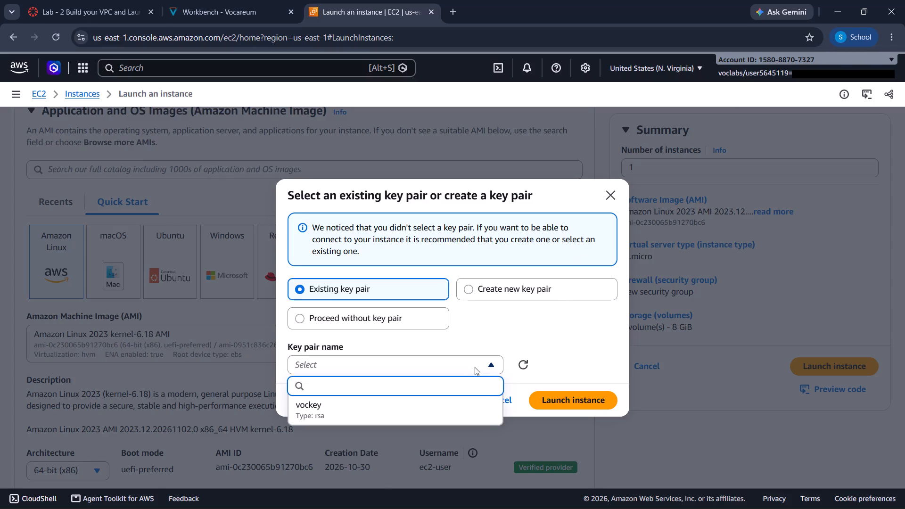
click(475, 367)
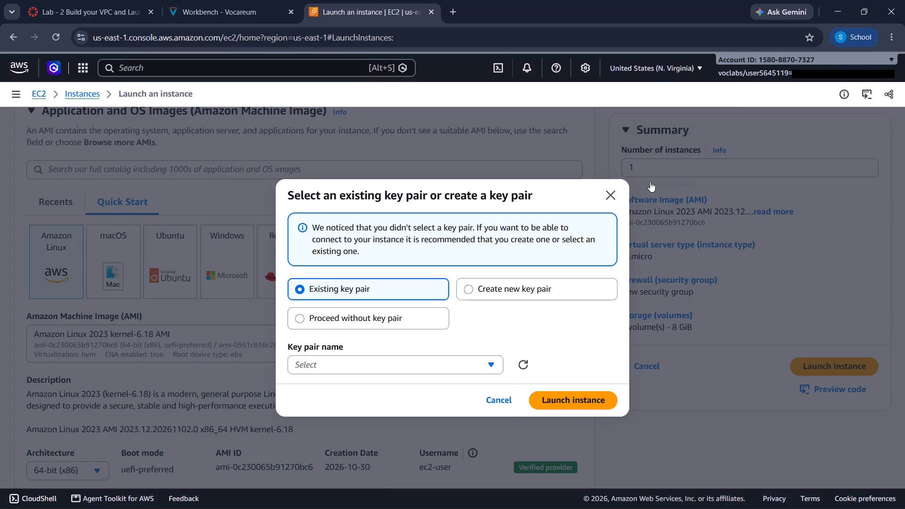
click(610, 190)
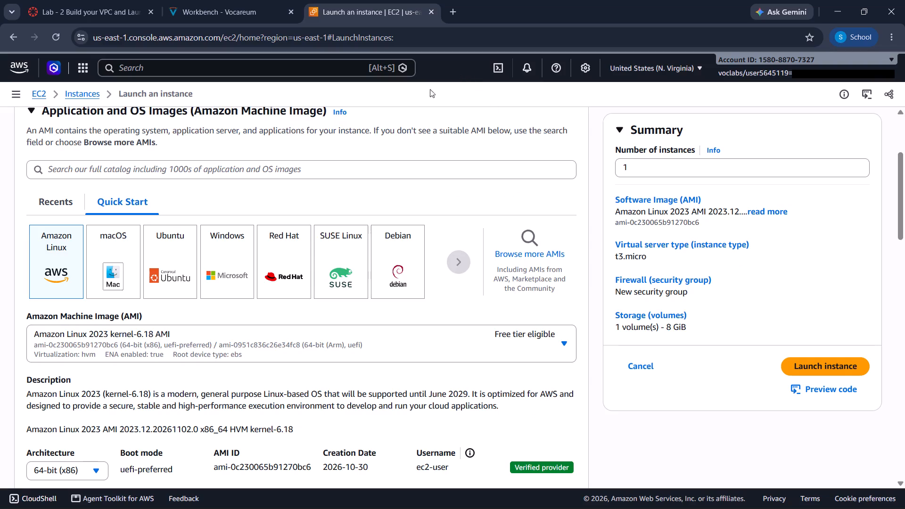
Start a new EC2 instance launch from the Instances list and name it Web Server 1.
click(77, 99)
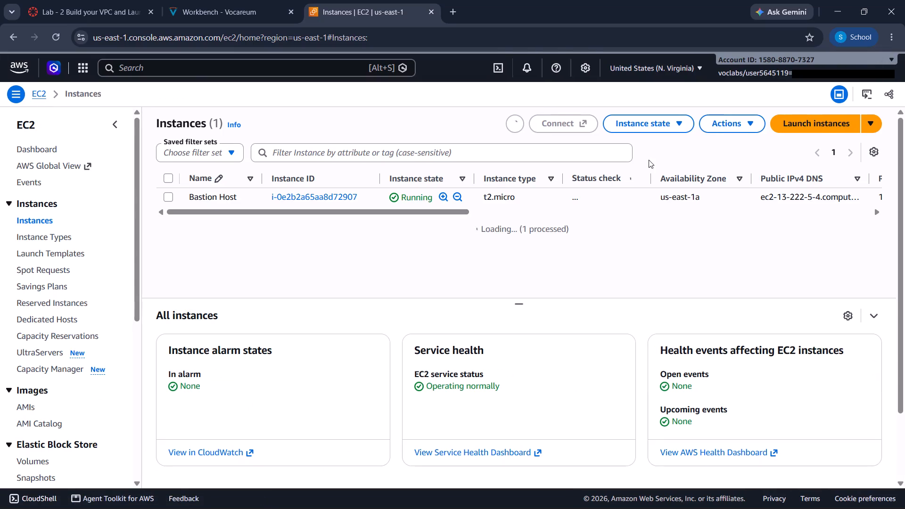
click(803, 121)
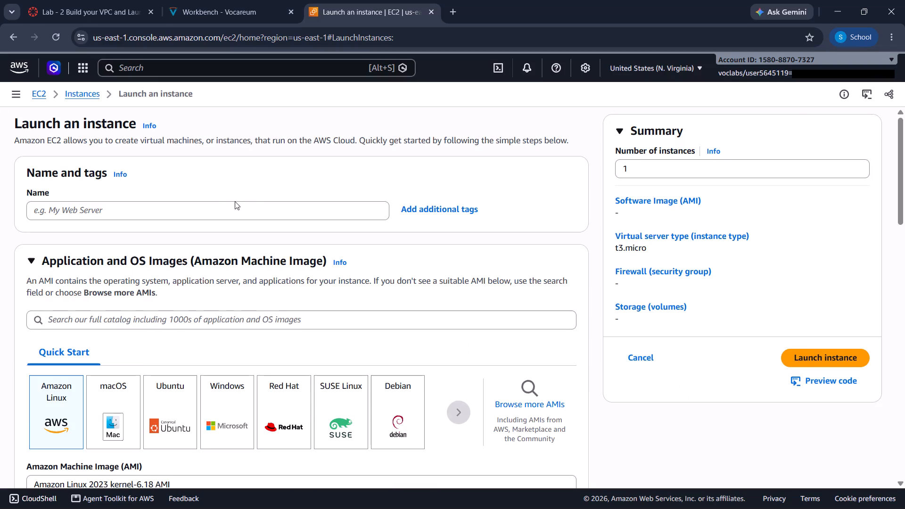
click(222, 207)
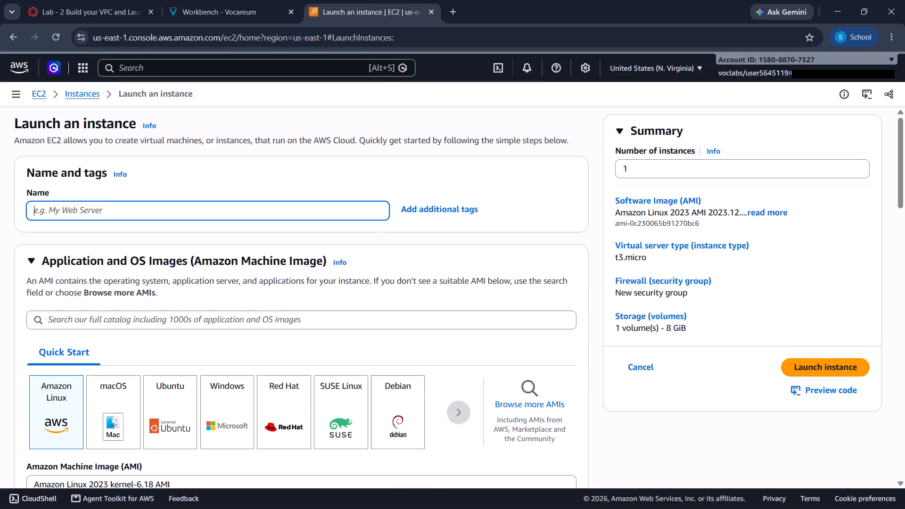
key(ctrl+v)
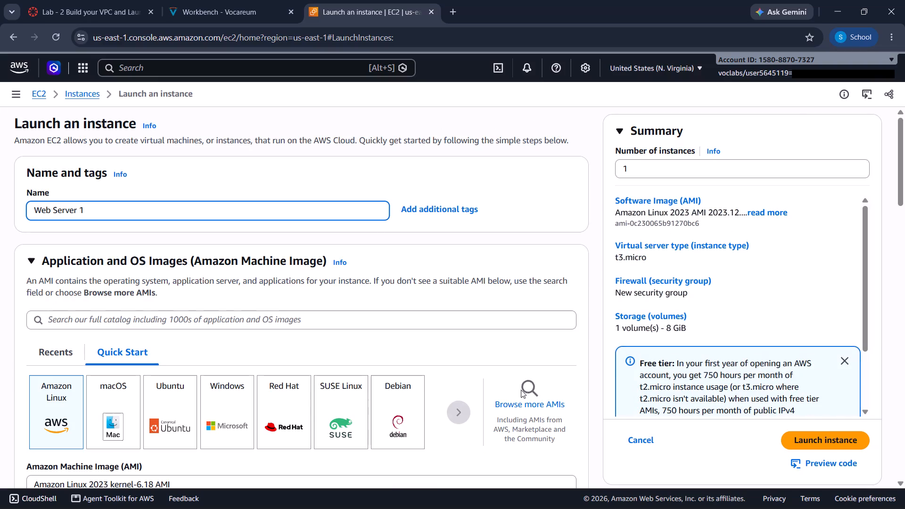
Browse the full AMI catalog and examine the available Quick Start AMIs.
click(519, 391)
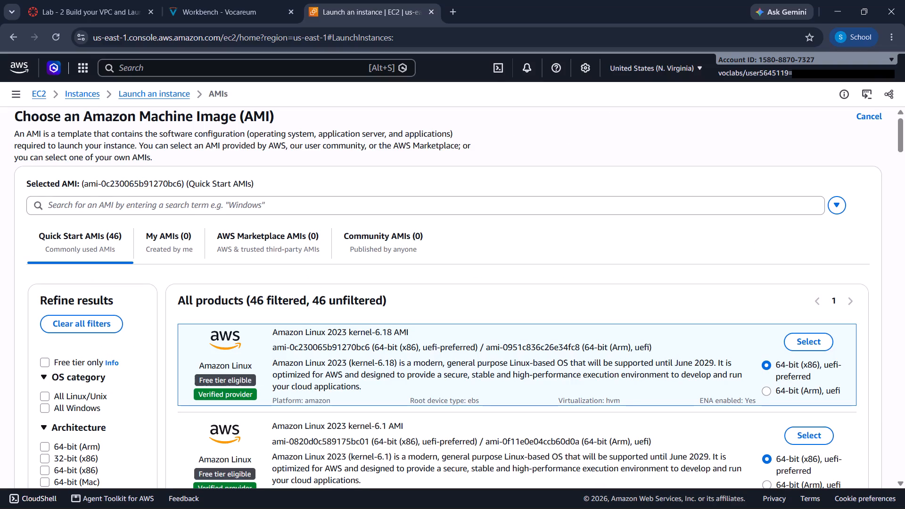
scroll(388, 346, down, 3)
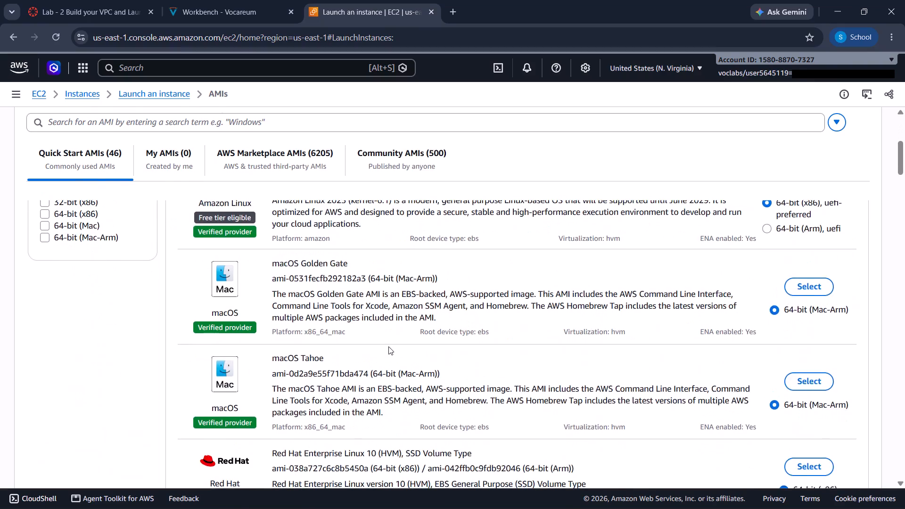
scroll(388, 346, down, 2)
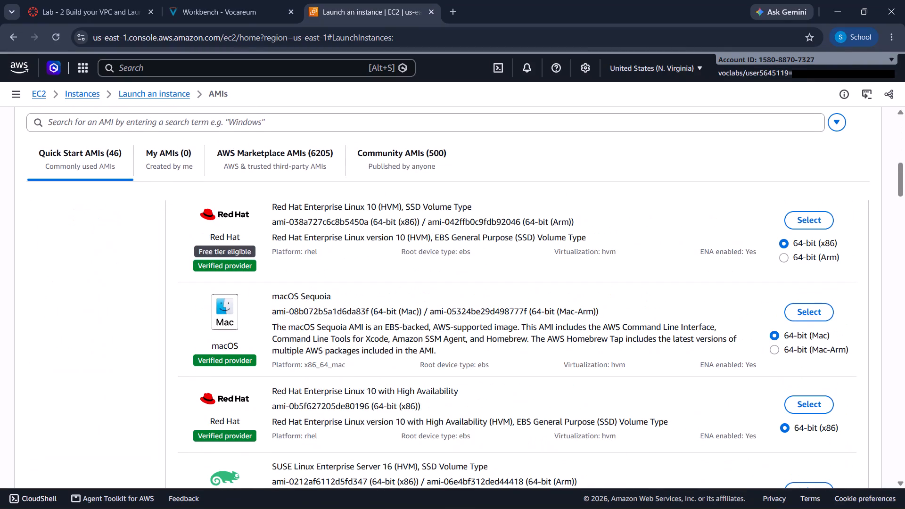
scroll(388, 346, up, 9)
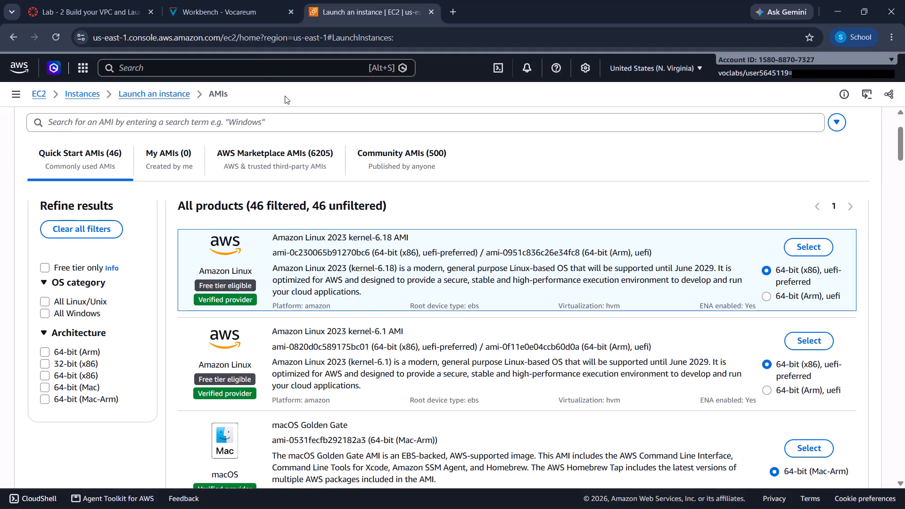
Check the Task 4 launch instructions in Vocareum for the AMI choice, then return to the instance launch form.
click(225, 14)
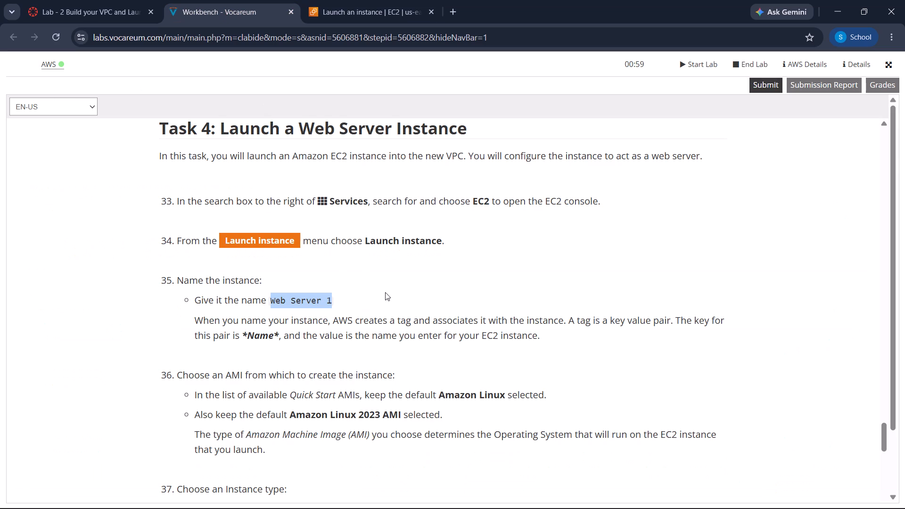
scroll(385, 292, down, 1)
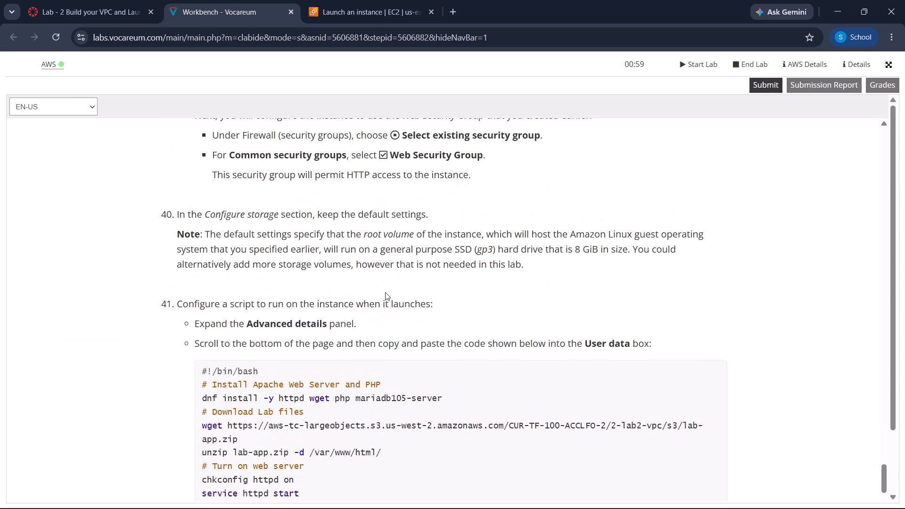
scroll(385, 292, down, 1)
scroll(385, 292, up, 7)
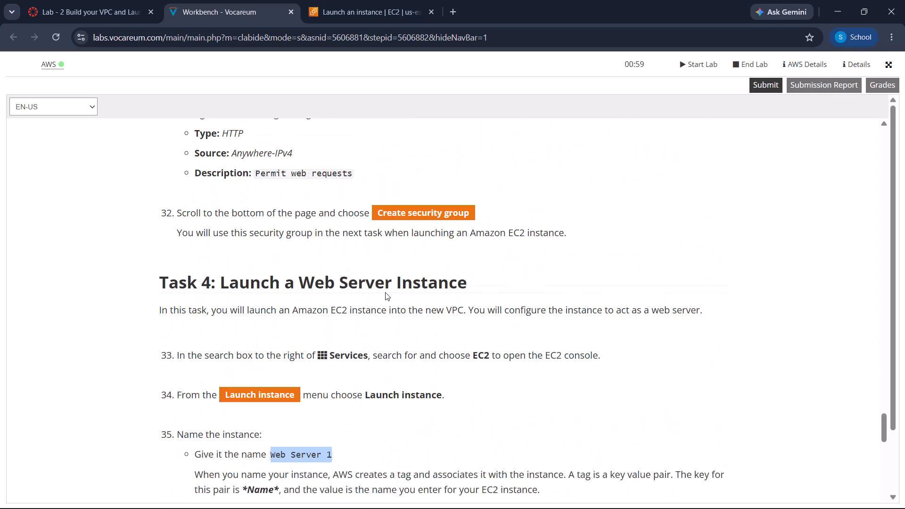
scroll(385, 292, up, 1)
scroll(385, 292, down, 3)
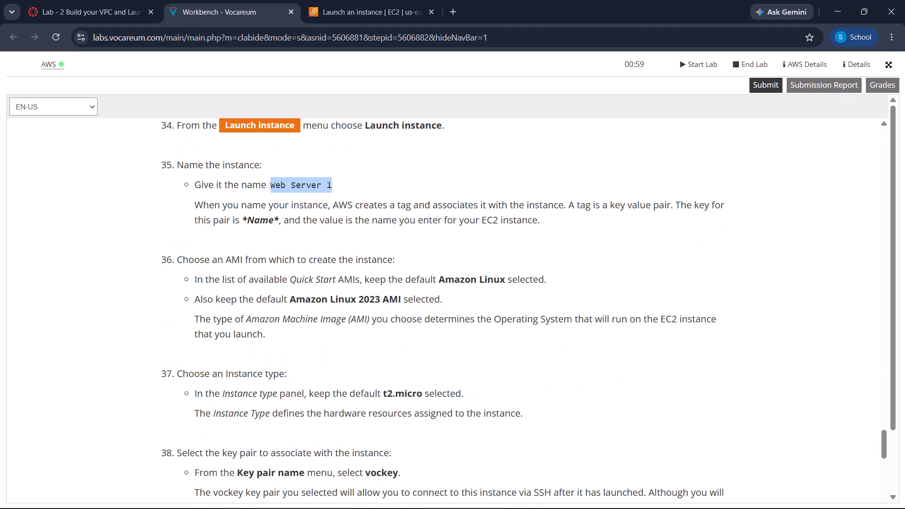
scroll(385, 292, up, 4)
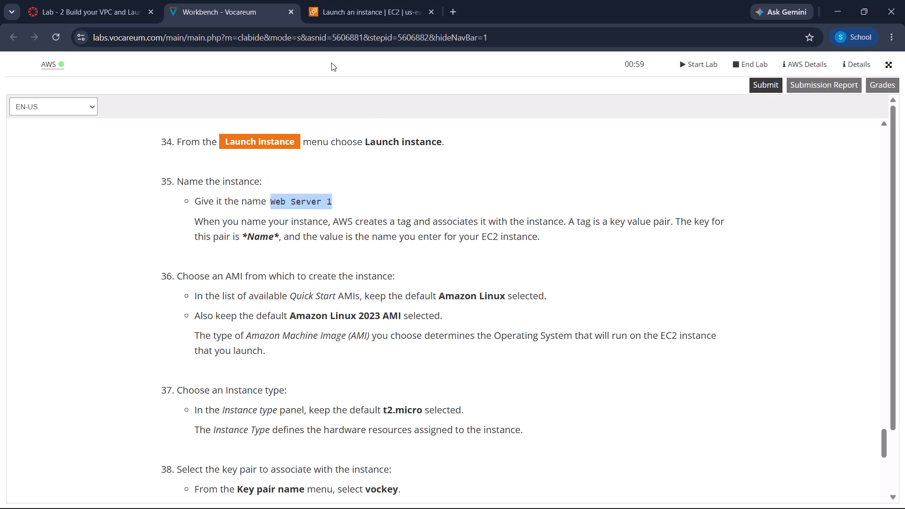
click(331, 0)
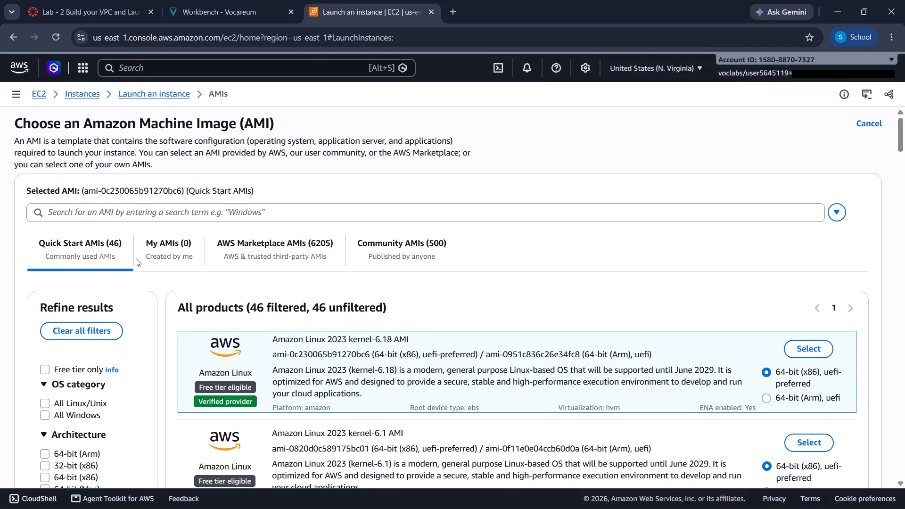
click(143, 91)
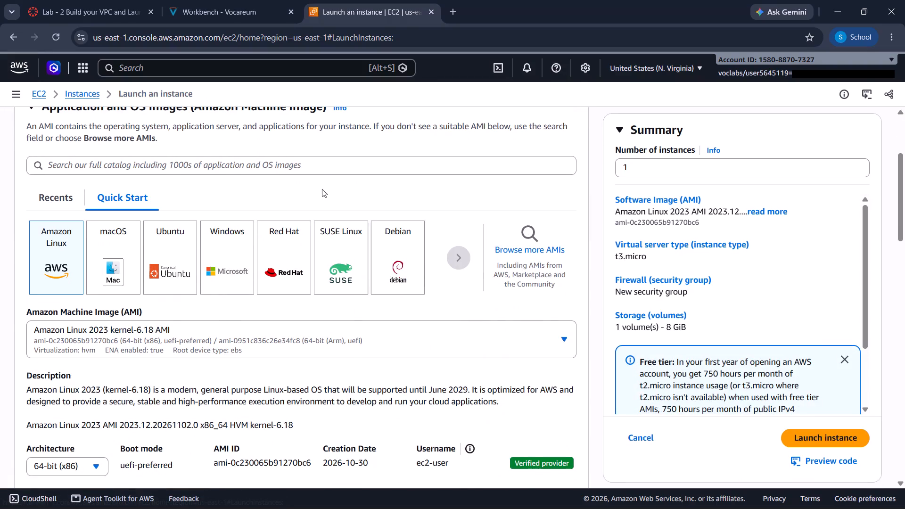
Examine the Amazon Linux image choices in the launch form, keeping the Amazon Linux 2023 kernel-6.18 AMI.
click(58, 248)
click(386, 346)
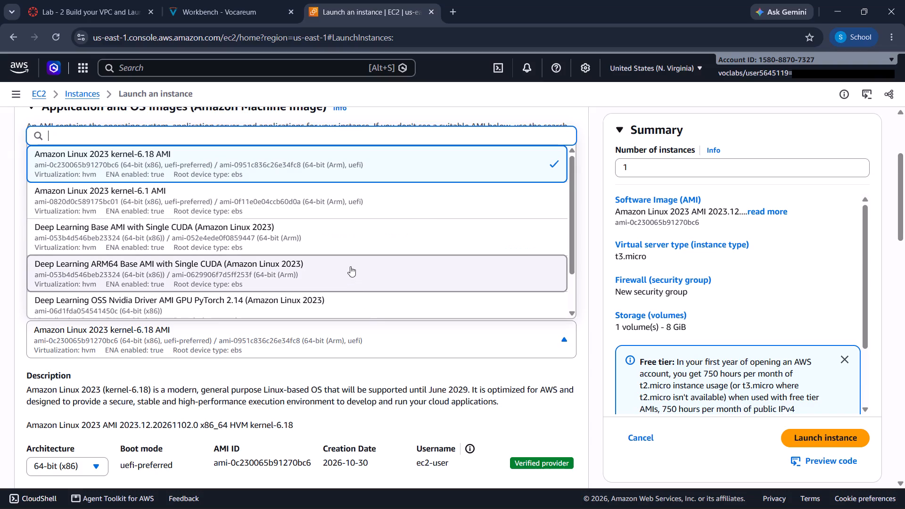
scroll(298, 198, down, 1)
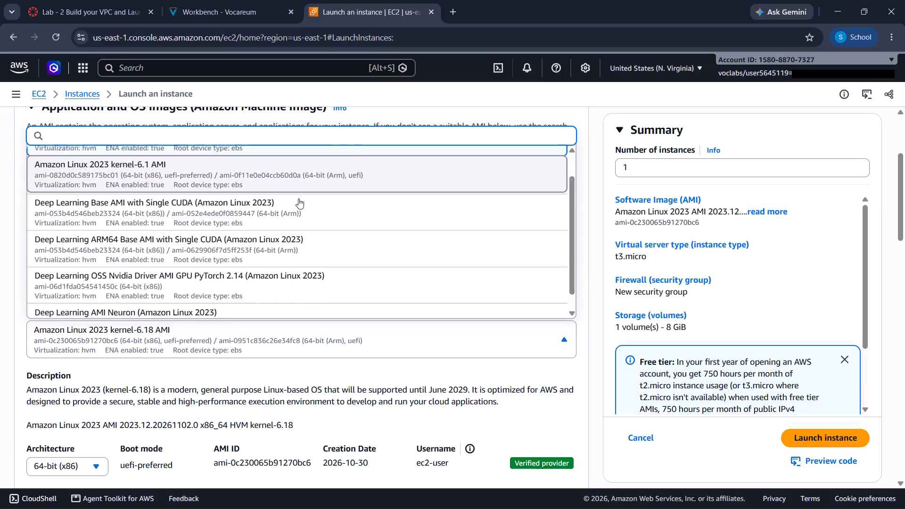
scroll(298, 198, down, 4)
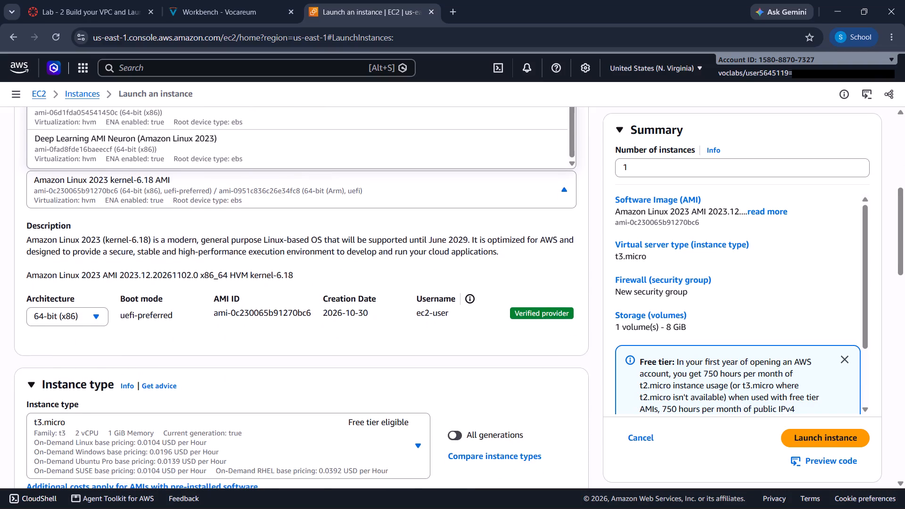
click(370, 263)
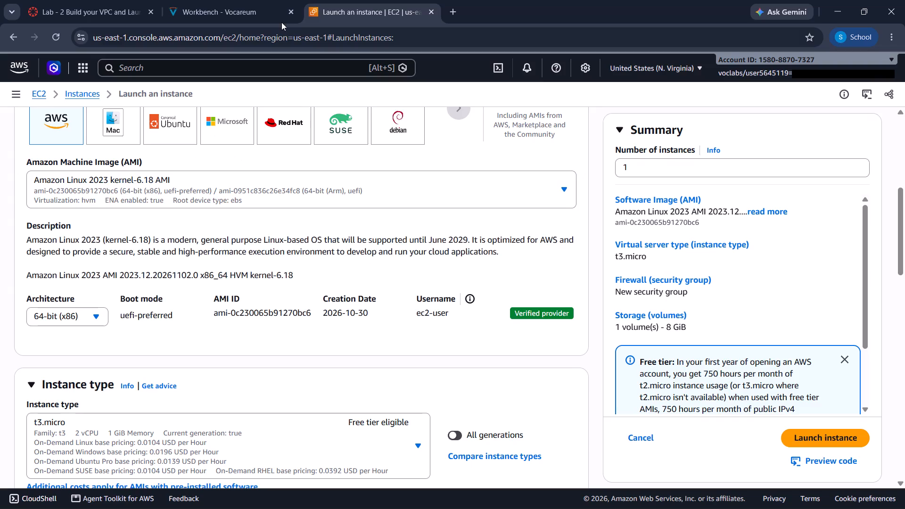
Reread steps 34 to 38 of the Vocareum instructions and compare them with the AMI settings in the launch form.
click(247, 2)
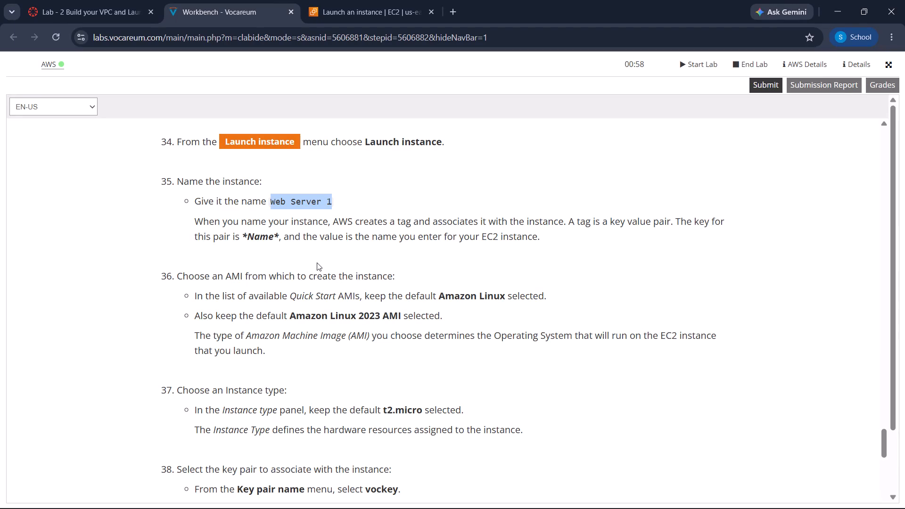
scroll(318, 263, up, 2)
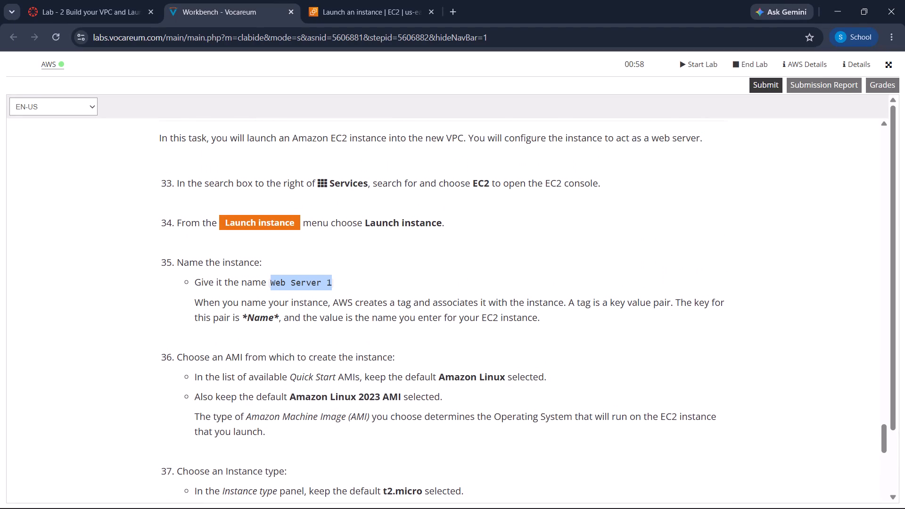
scroll(318, 263, right, 1)
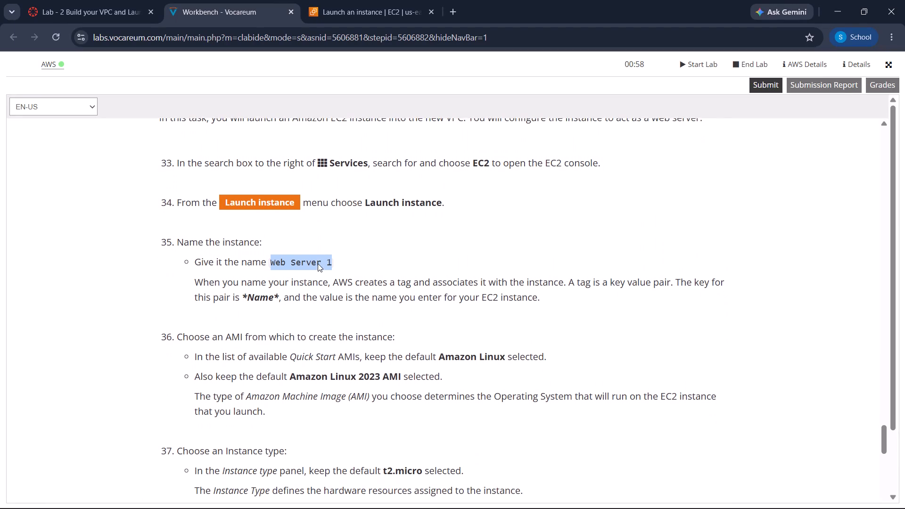
scroll(318, 263, right, 1)
scroll(318, 263, down, 1)
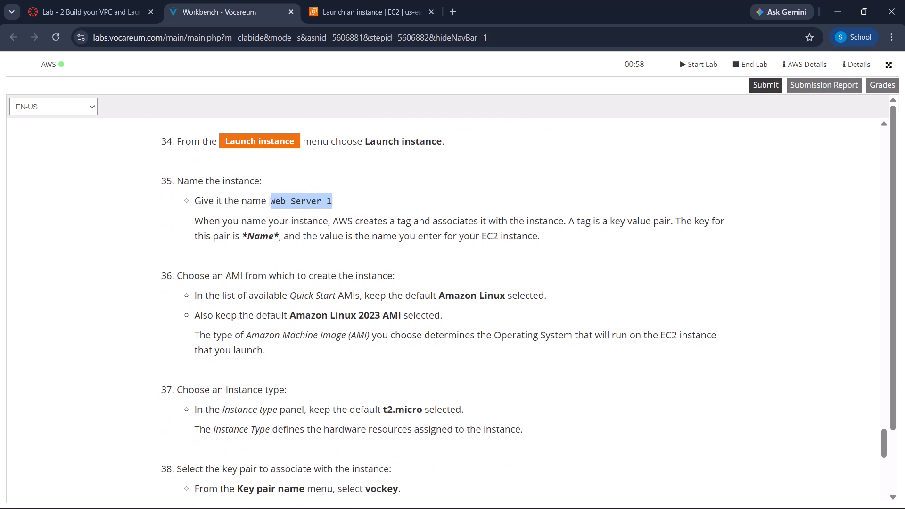
scroll(318, 263, down, 2)
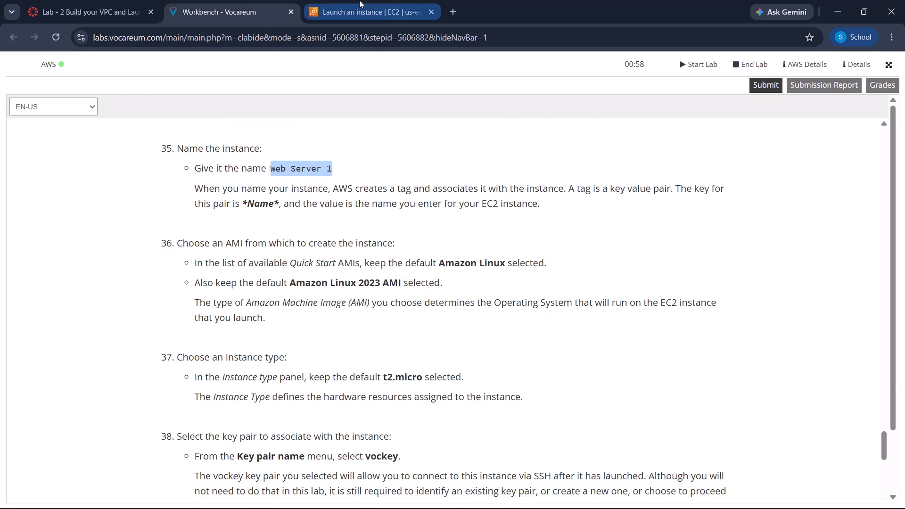
click(359, 0)
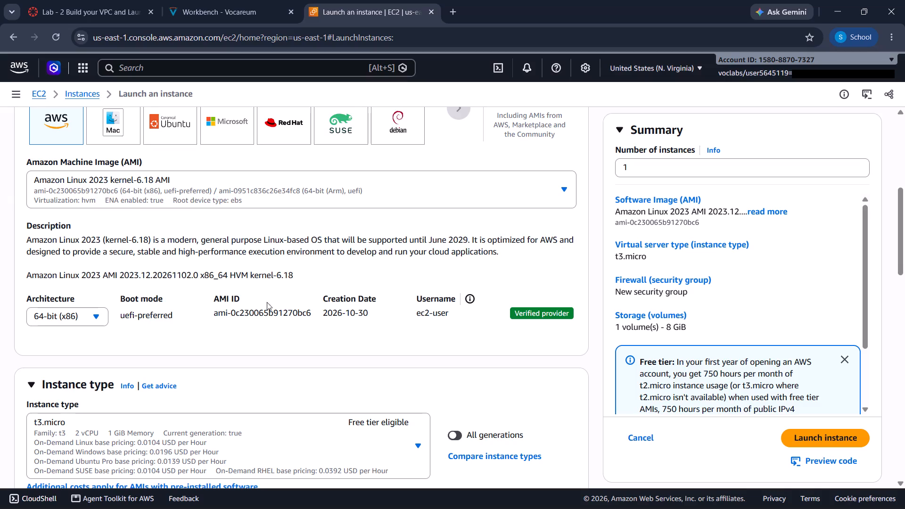
scroll(409, 311, up, 1)
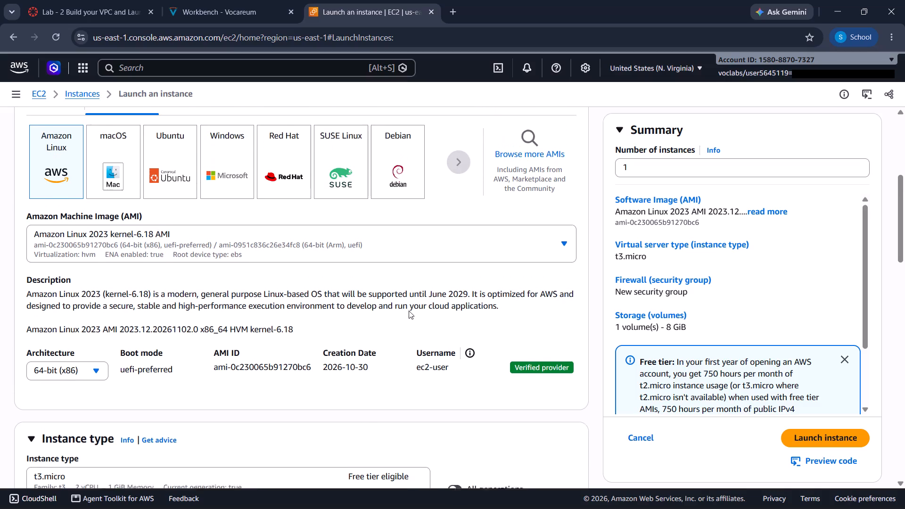
Browse the AMI catalog and select the 64-bit (x86) Amazon Linux 2023 kernel-6.18 AMI for the instance.
scroll(409, 311, up, 1)
click(531, 162)
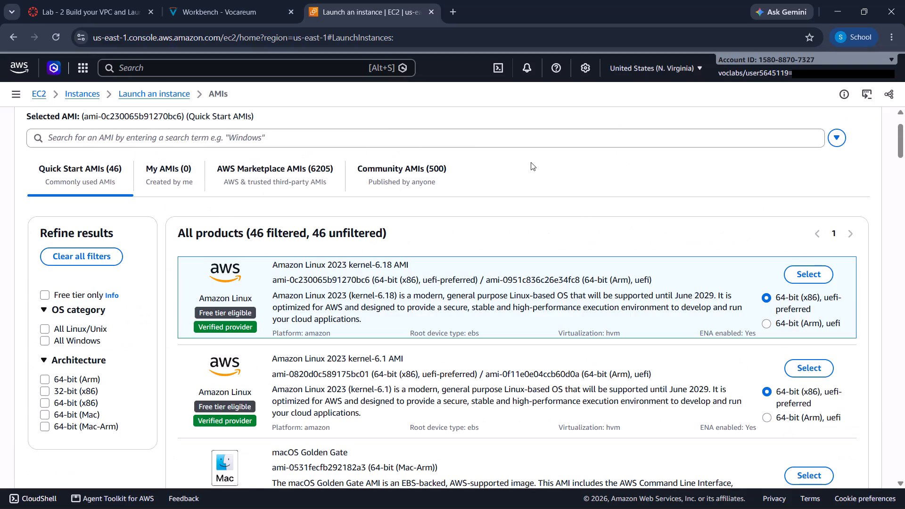
click(800, 275)
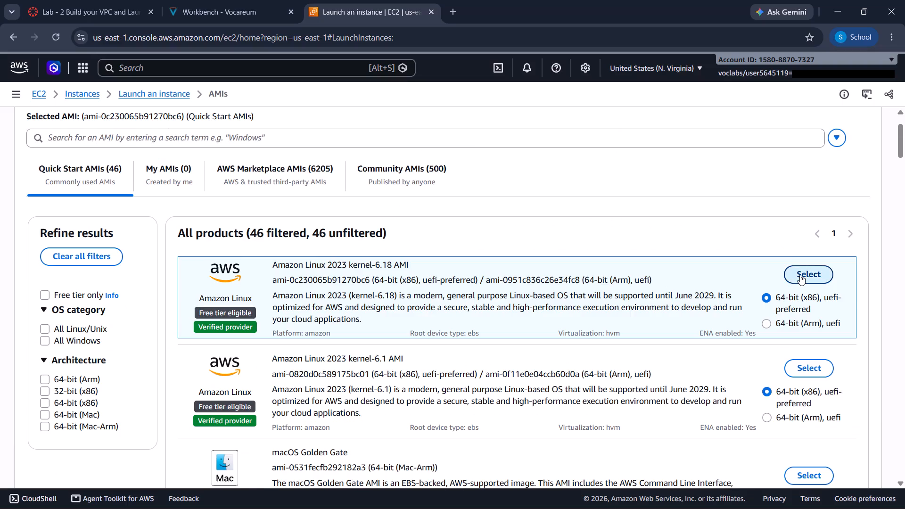
click(800, 275)
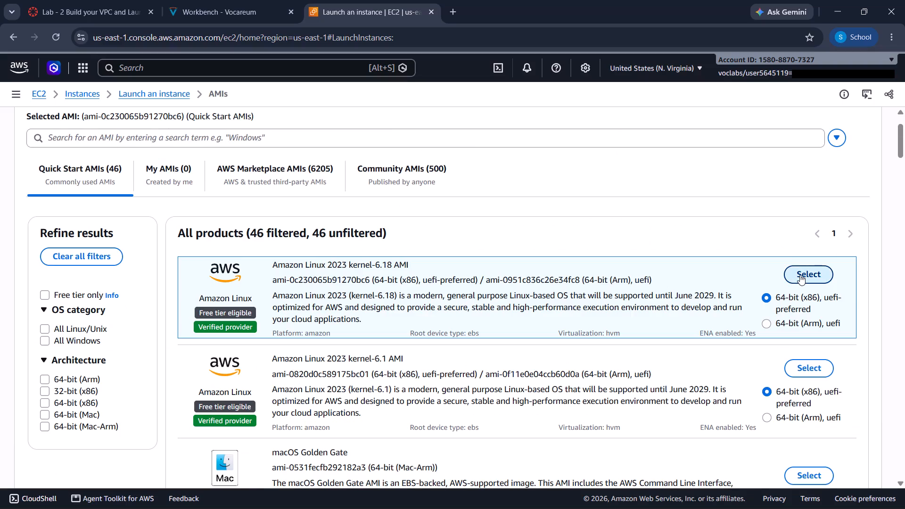
click(800, 275)
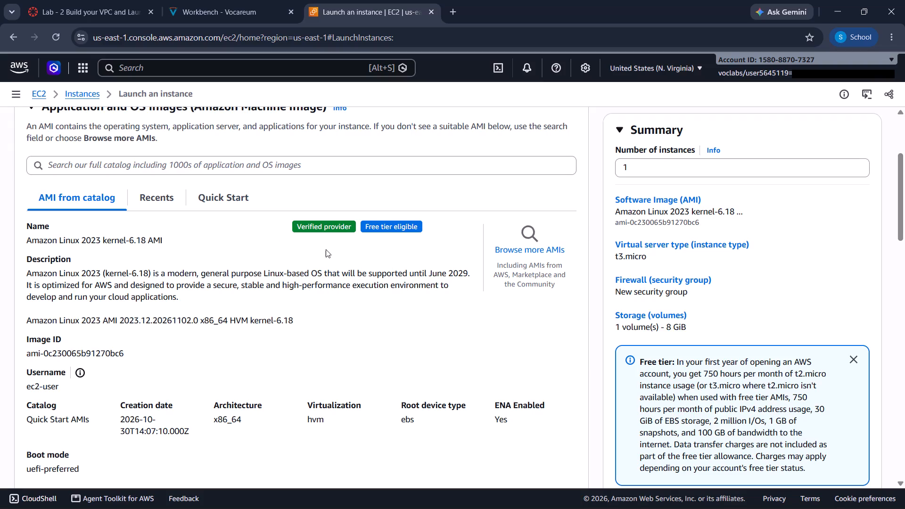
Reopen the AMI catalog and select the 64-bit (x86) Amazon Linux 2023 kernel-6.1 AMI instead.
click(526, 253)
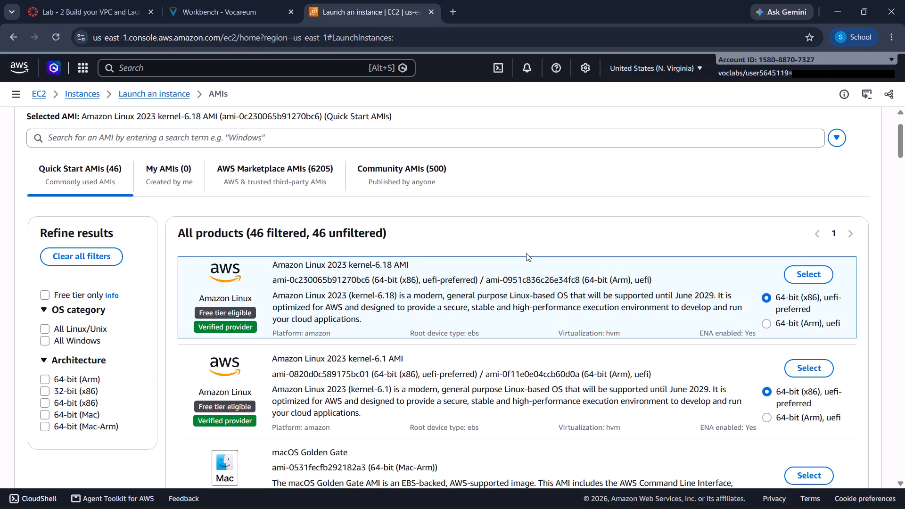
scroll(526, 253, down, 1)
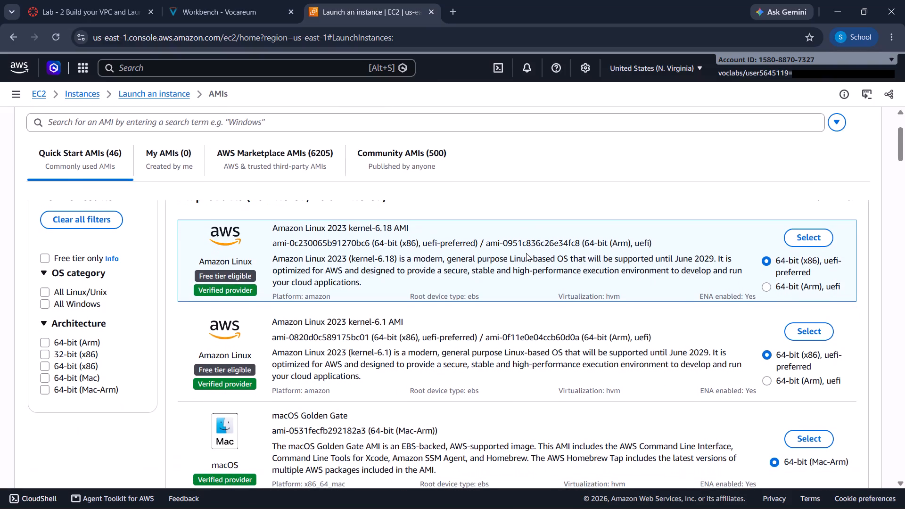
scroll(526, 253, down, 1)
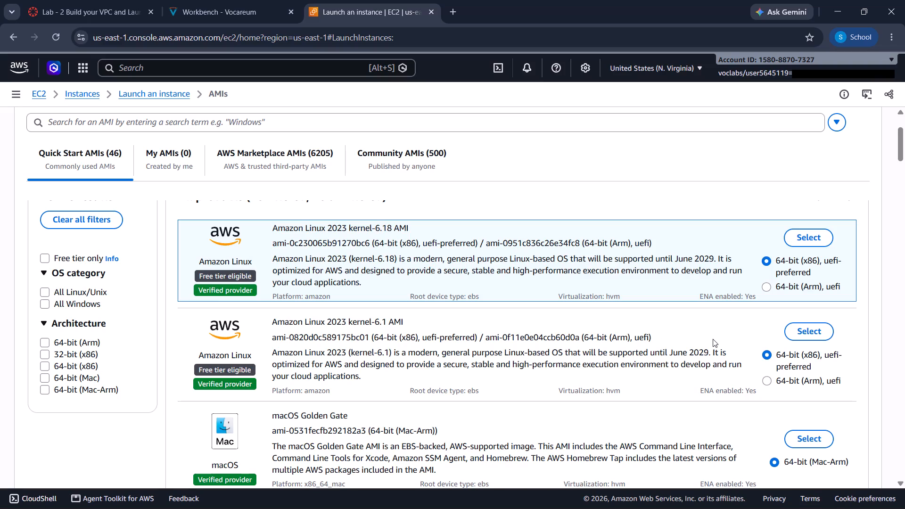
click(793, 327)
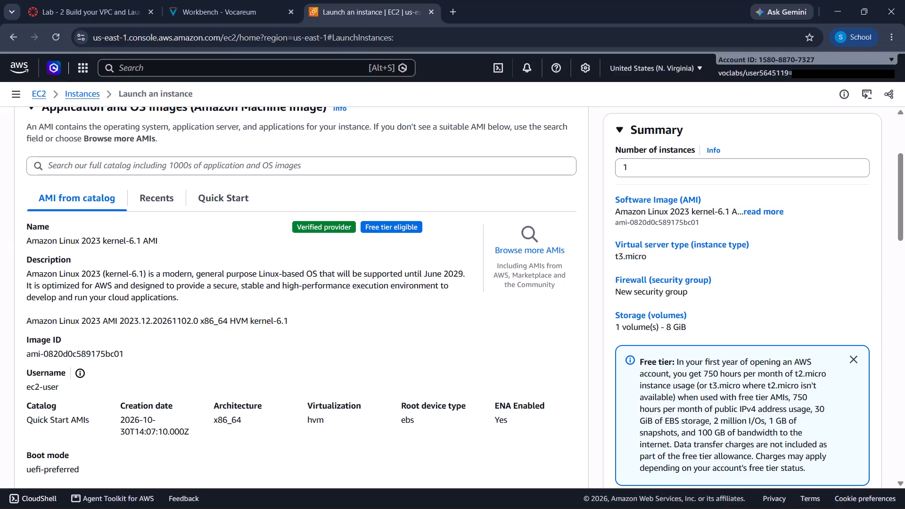
Review the chosen AMI's details, then switch back to the Amazon Linux 2023 kernel-6.18 AMI in the catalog.
scroll(427, 269, down, 3)
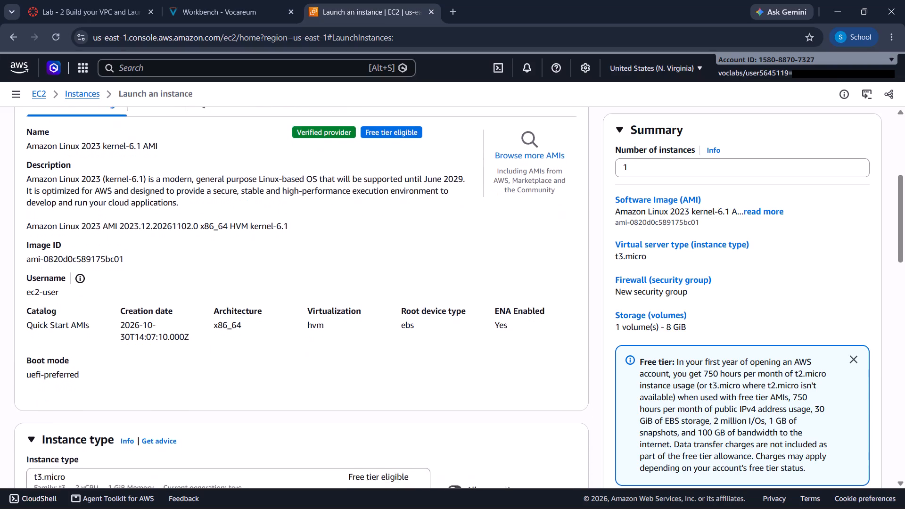
scroll(427, 269, down, 1)
scroll(427, 269, up, 2)
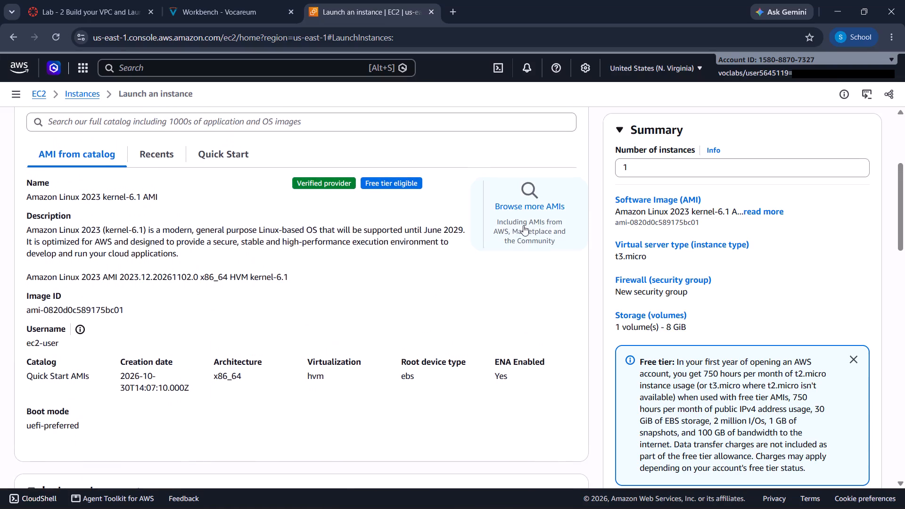
click(530, 220)
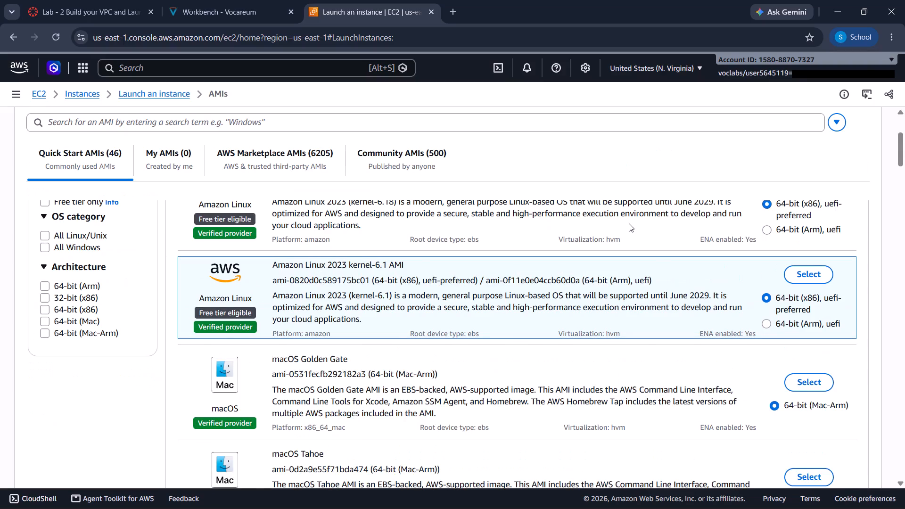
scroll(634, 224, up, 1)
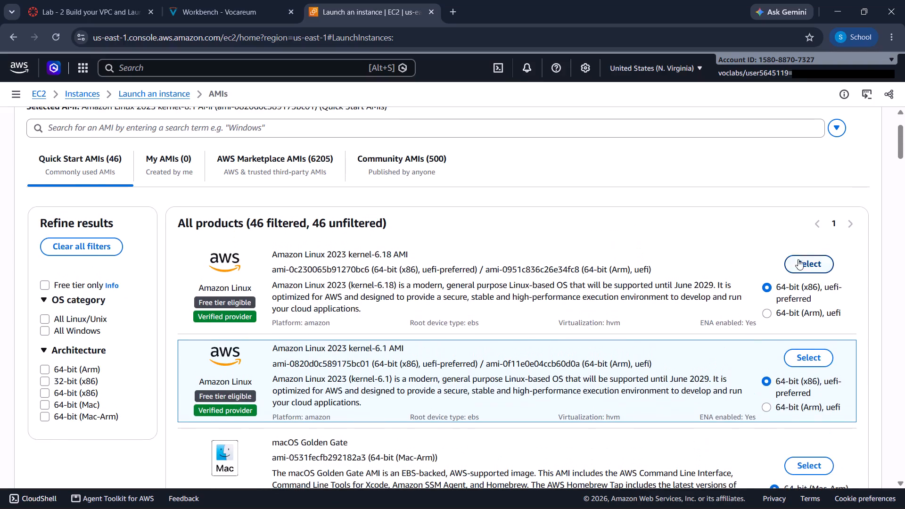
click(809, 264)
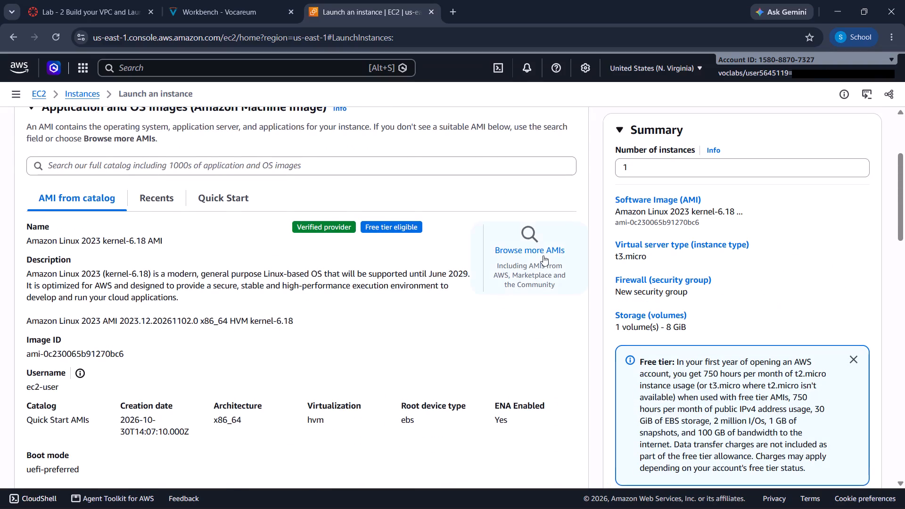
Examine the available instance types, from the t2 family through the t3 and t3a families.
scroll(451, 232, down, 3)
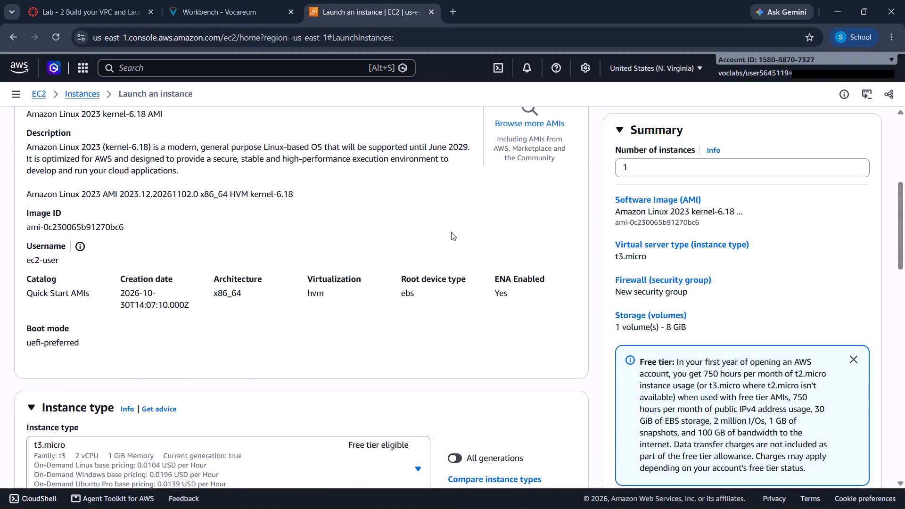
scroll(451, 232, down, 2)
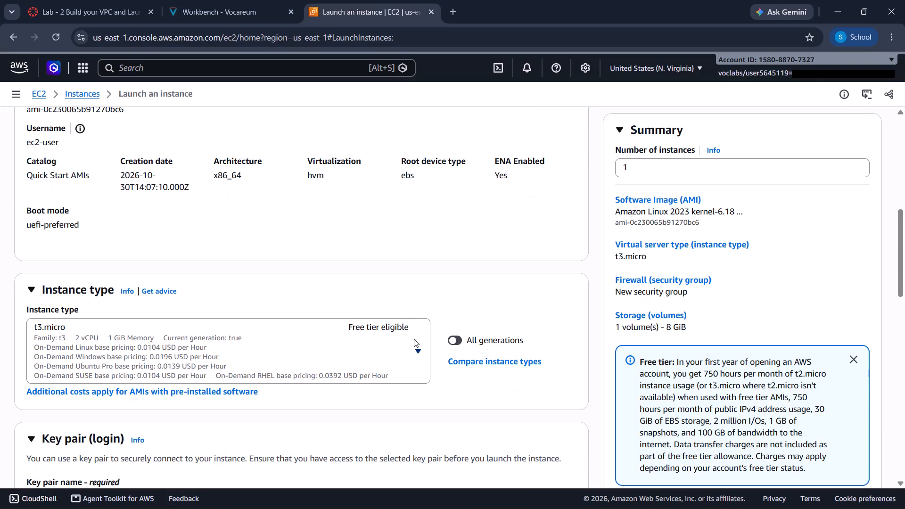
click(414, 340)
click(420, 353)
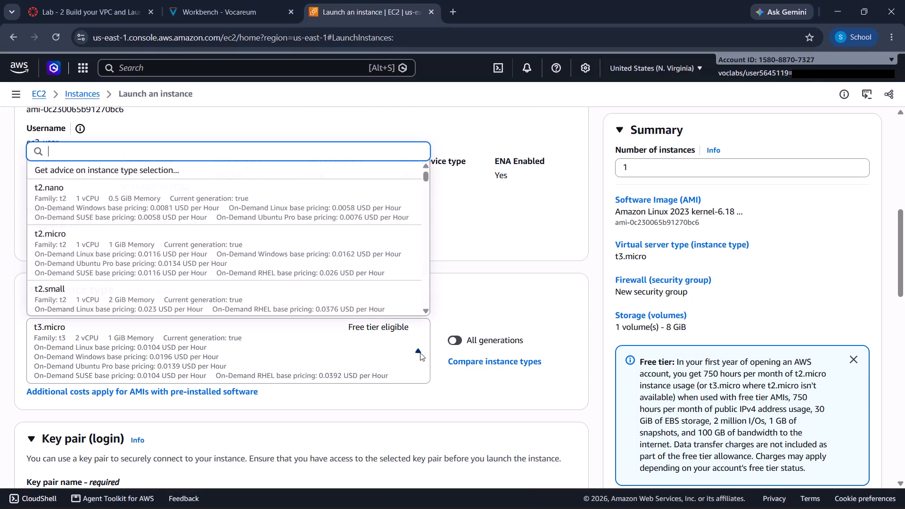
click(420, 353)
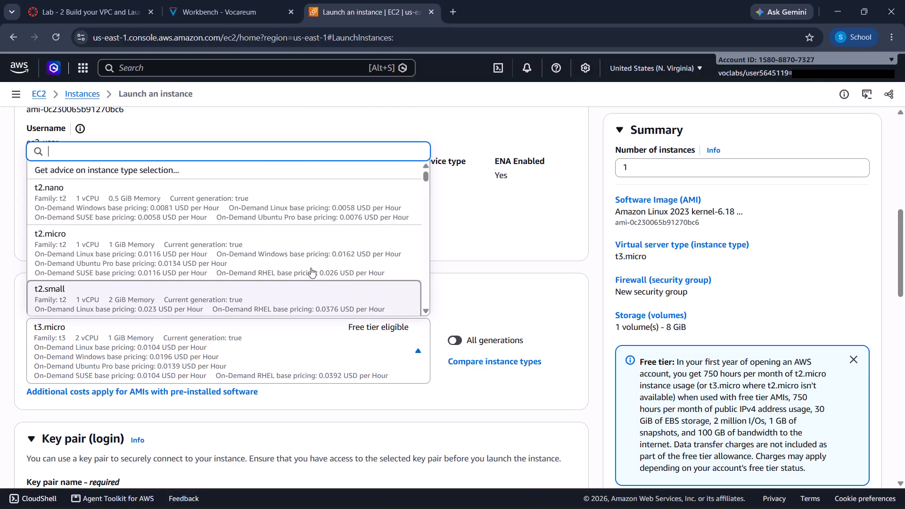
scroll(311, 268, down, 3)
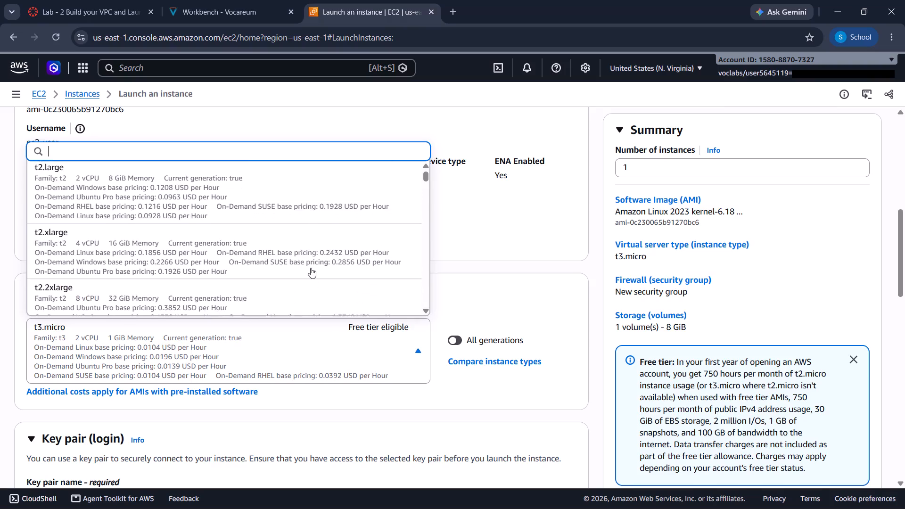
scroll(311, 268, down, 4)
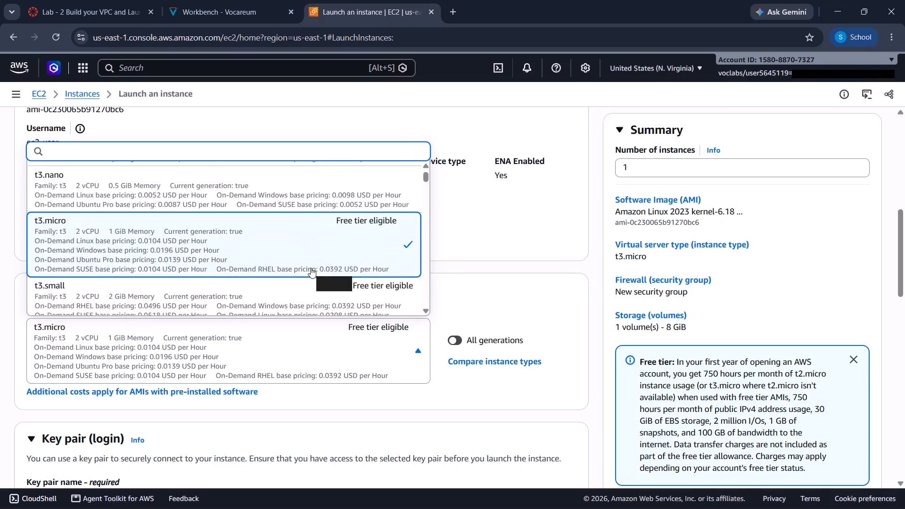
scroll(311, 268, down, 8)
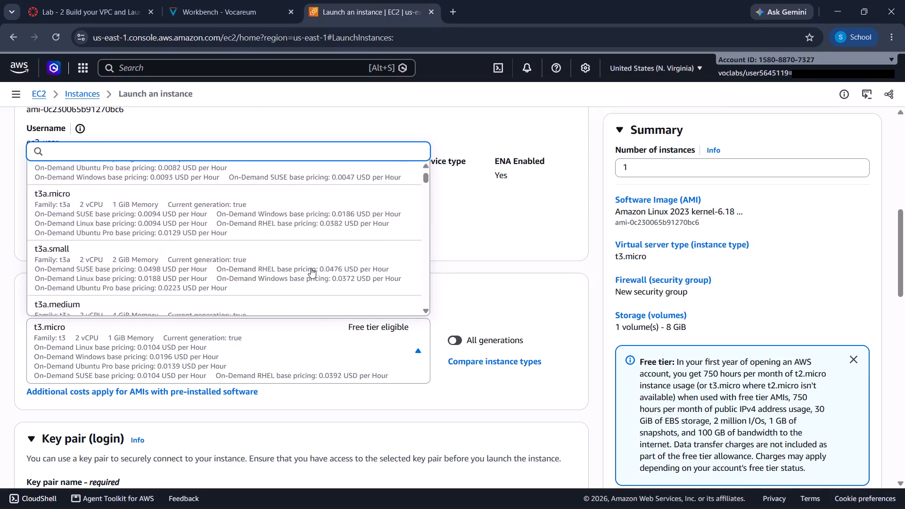
scroll(311, 268, down, 2)
Search the instance types for "t2 mi" and again for "t2", clearing the search each time.
click(245, 147)
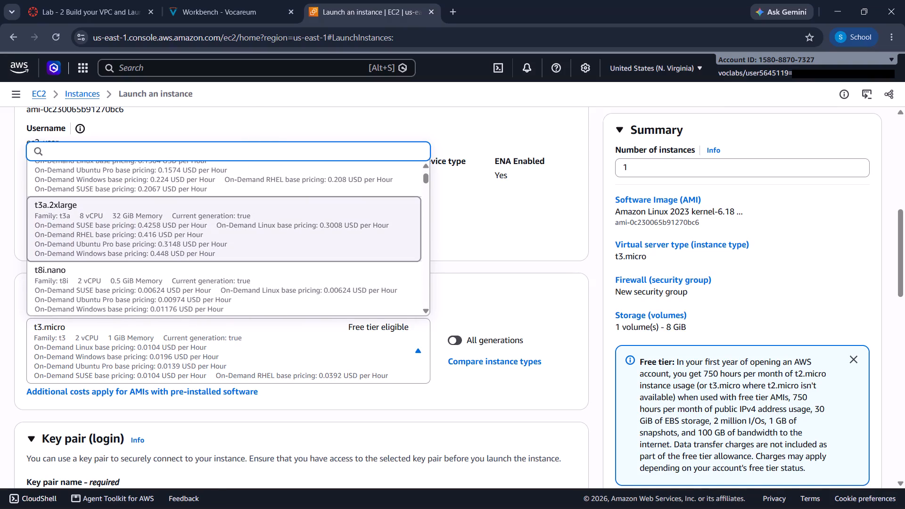
text(t2)
click(251, 153)
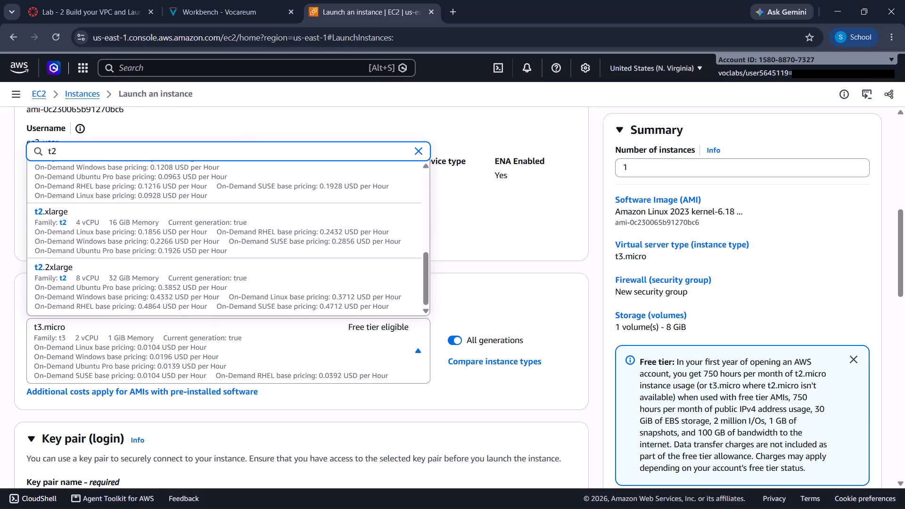
key(space)
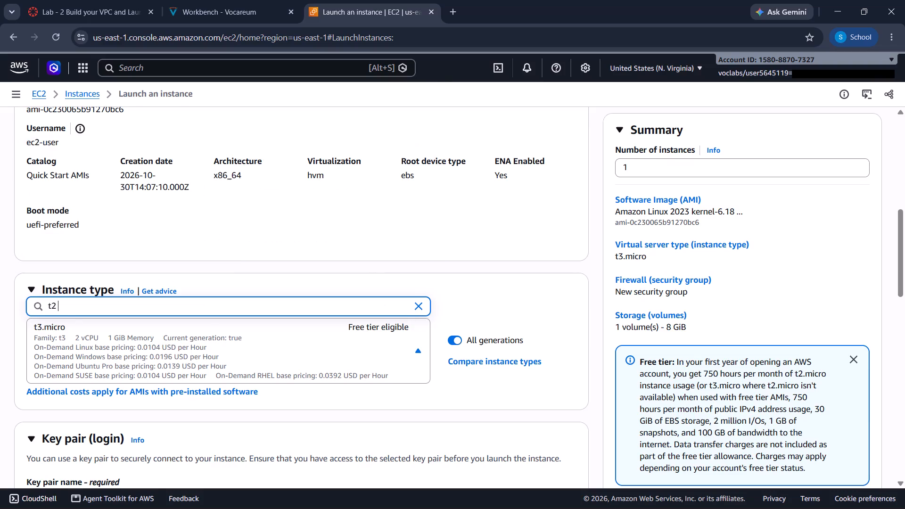
text(m)
key(i)
key(Return)
click(420, 306)
scroll(354, 275, down, 3)
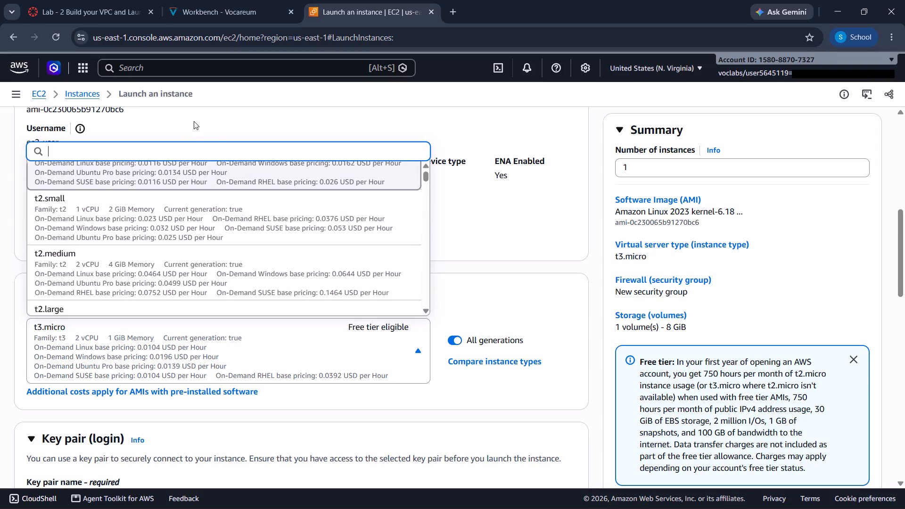
click(184, 150)
text(t2)
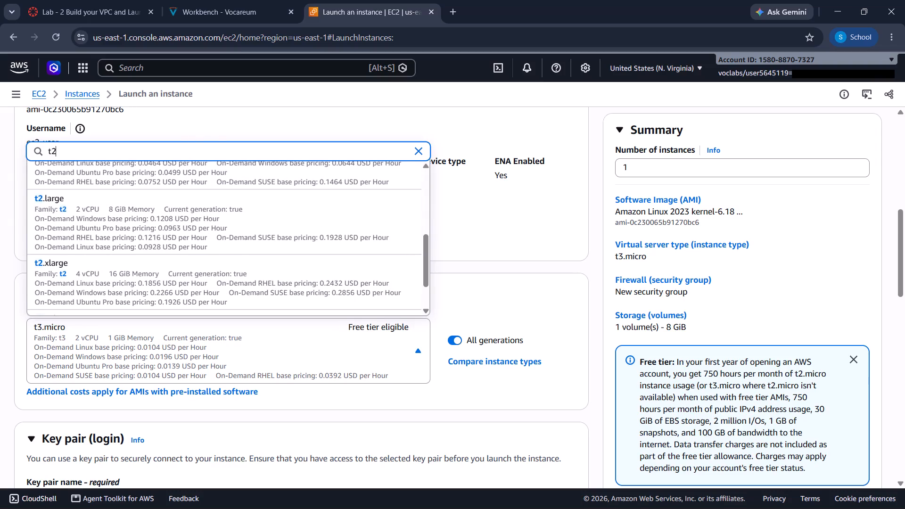
key(space)
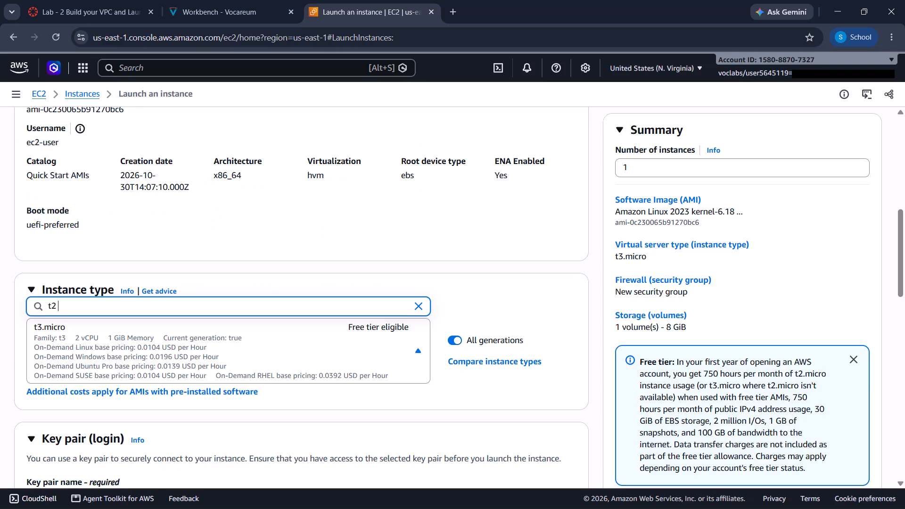
click(418, 308)
Set the instance type to t2.micro.
scroll(471, 374, down, 1)
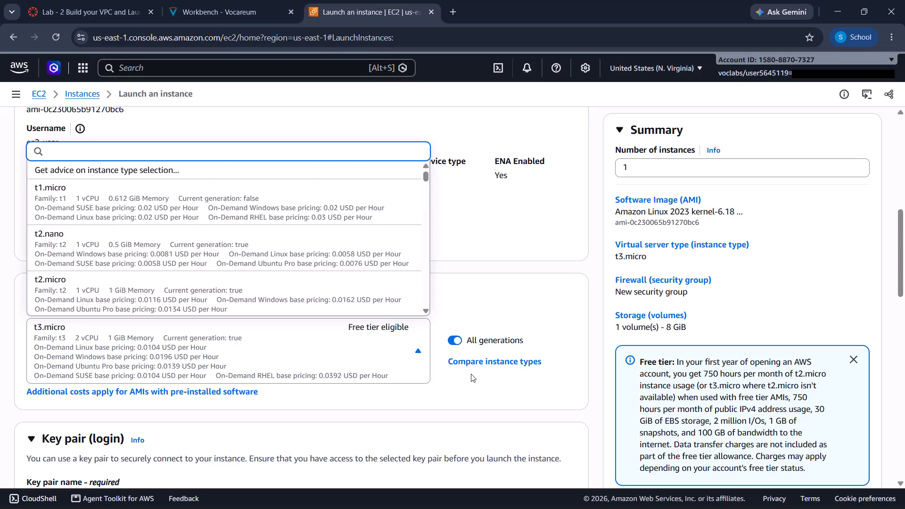
scroll(471, 374, down, 4)
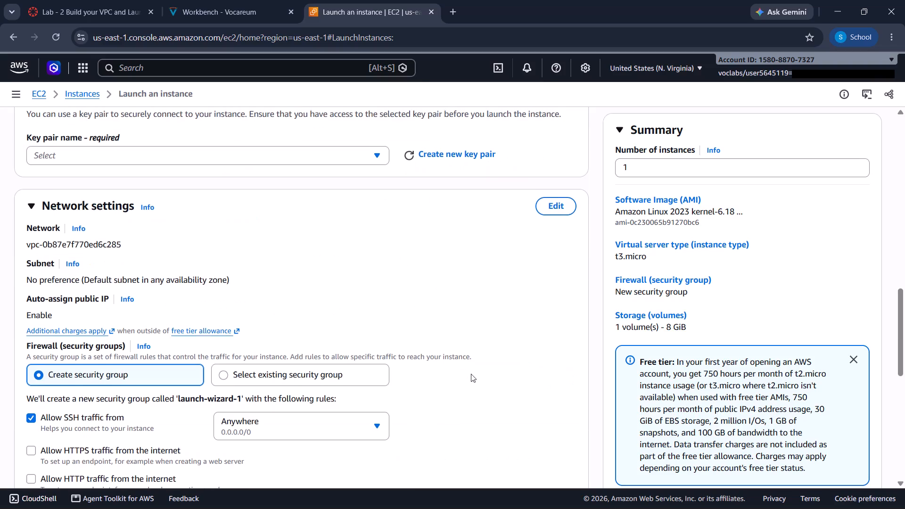
scroll(471, 374, up, 5)
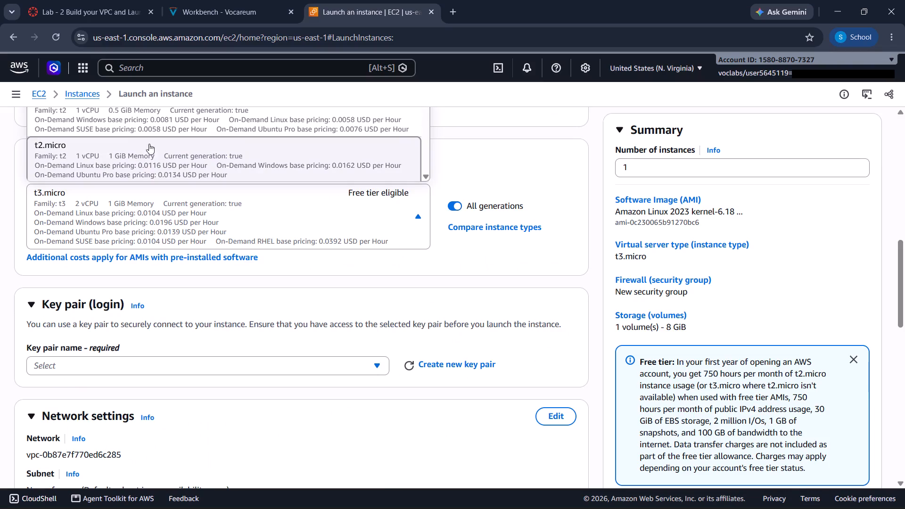
click(117, 150)
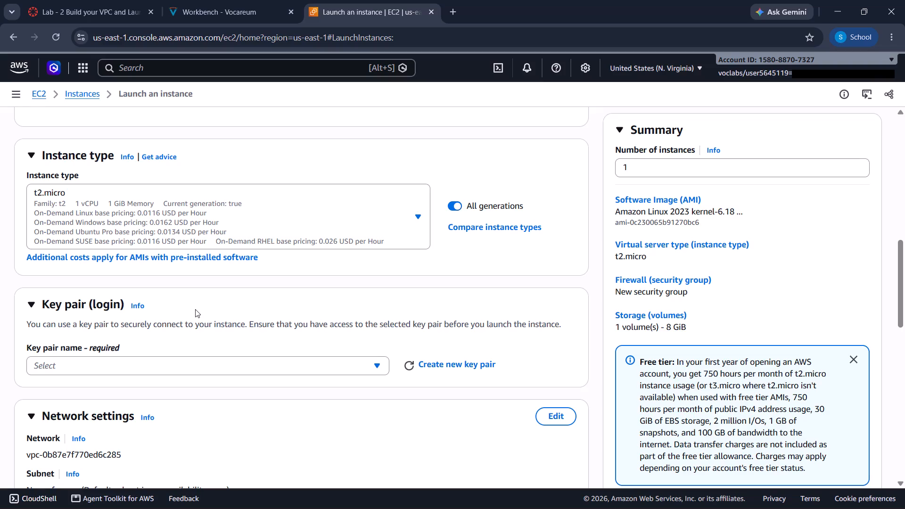
Choose vockey as the instance's login key pair.
click(146, 363)
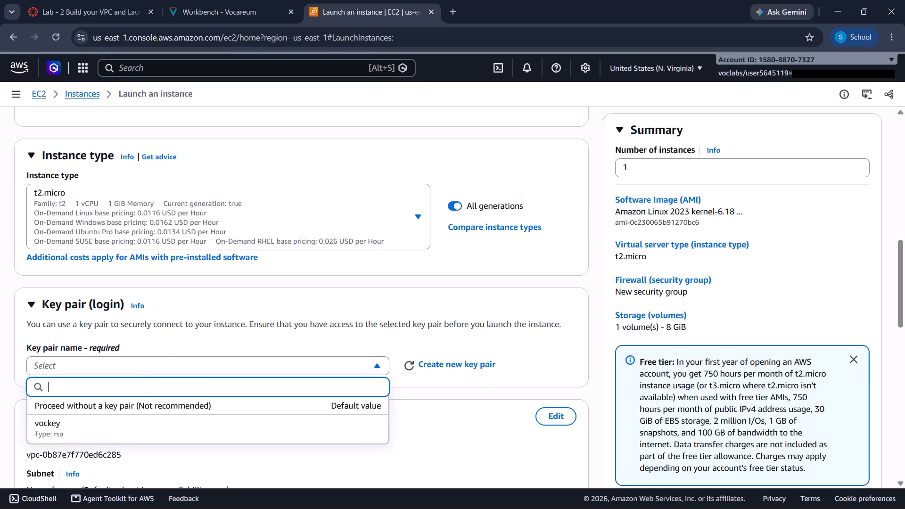
Choose vockey as the instance's login key pair.
click(126, 429)
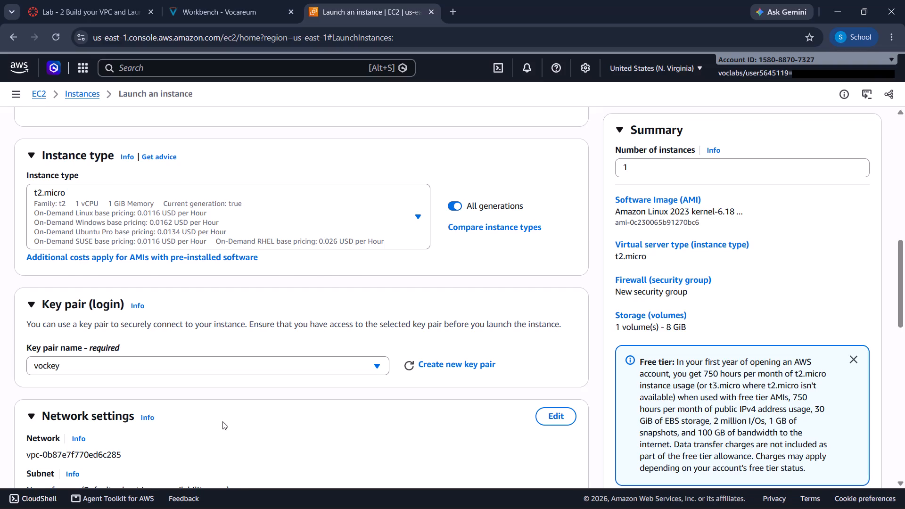
Edit the instance's network settings to use the lab-vpc VPC and the lab-subnet-public2 subnet.
scroll(222, 421, down, 3)
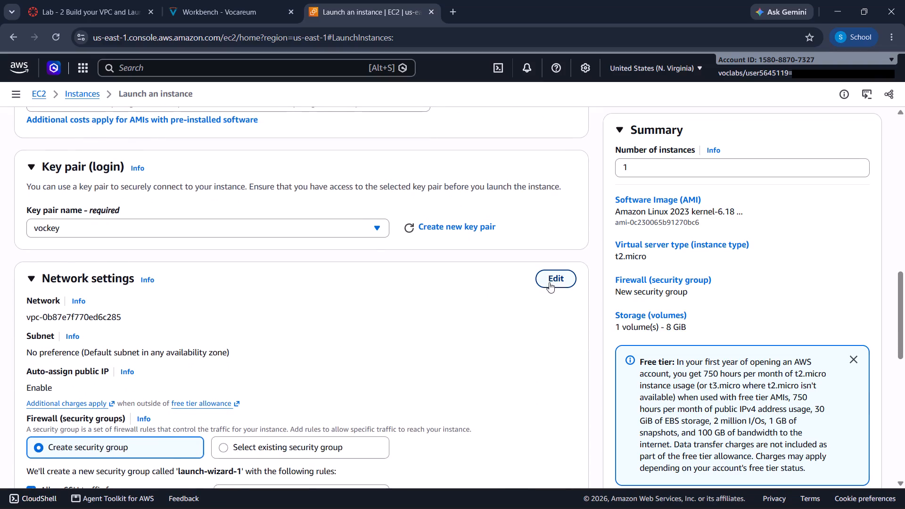
click(549, 282)
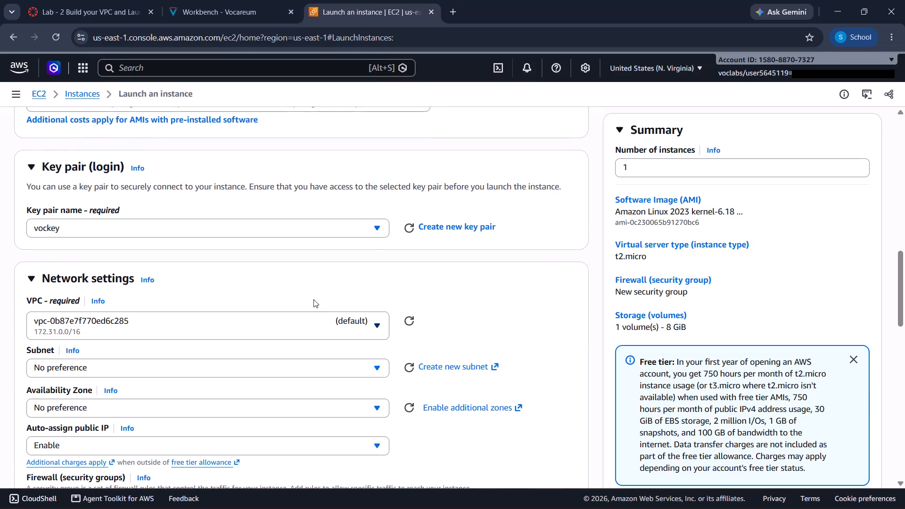
click(302, 322)
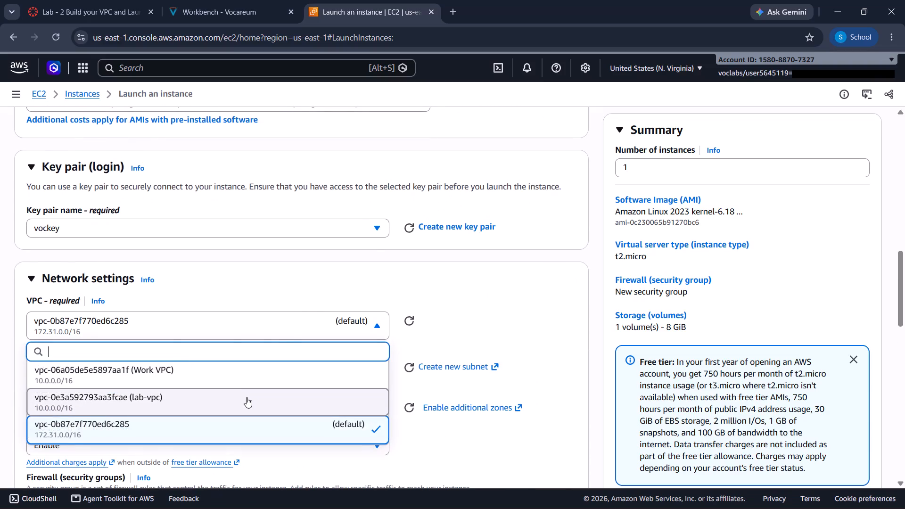
click(247, 397)
click(247, 398)
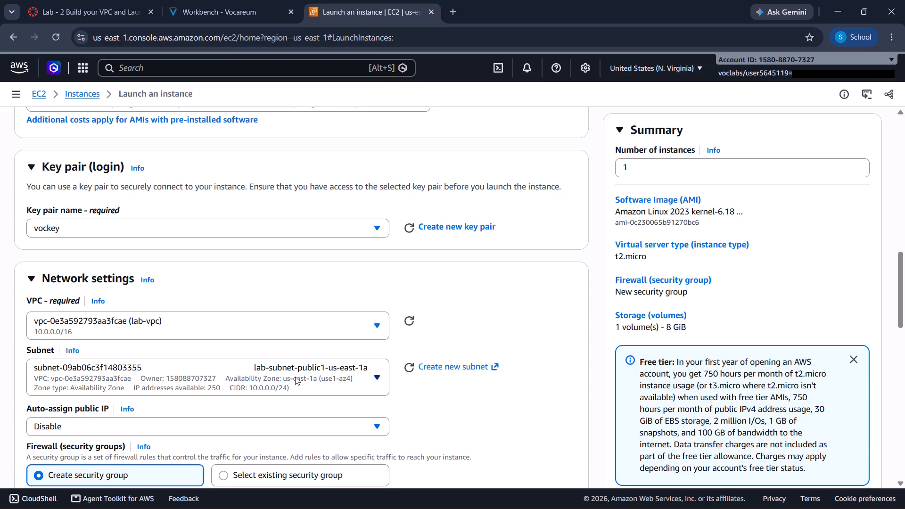
click(374, 375)
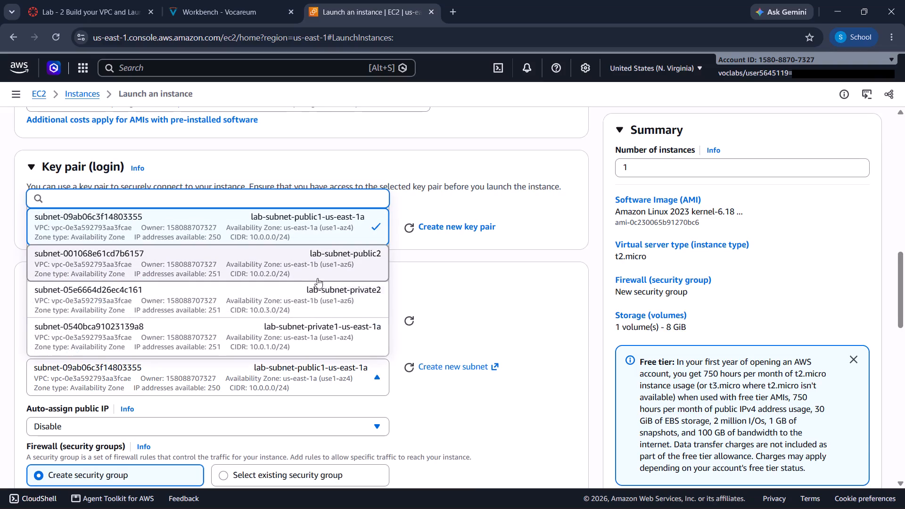
click(305, 265)
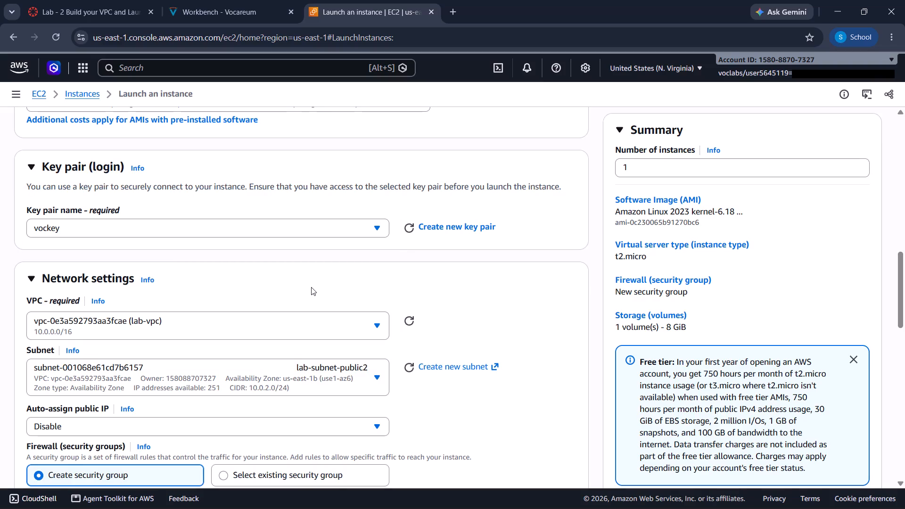
Enable auto-assign public IP in the instance's network settings.
click(248, 427)
click(182, 378)
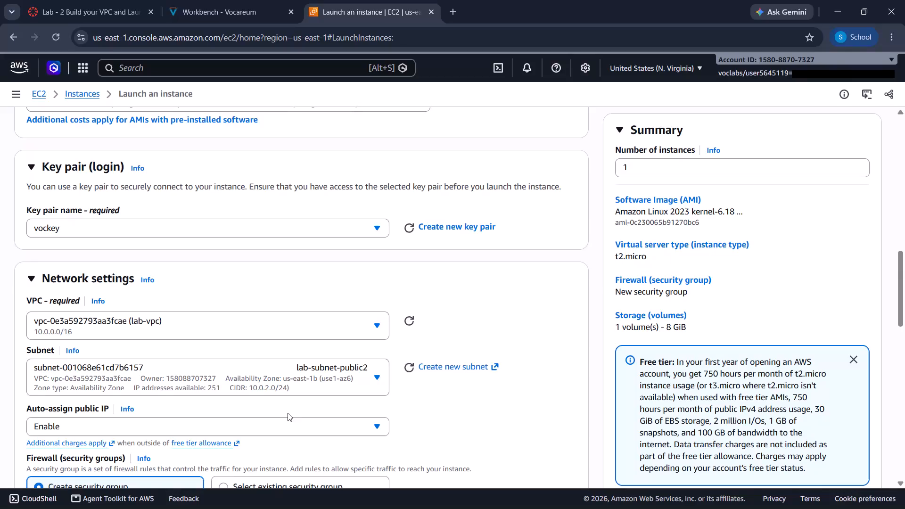
Assign the existing Web Security Group as the instance's firewall instead of creating a new security group.
scroll(288, 413, down, 5)
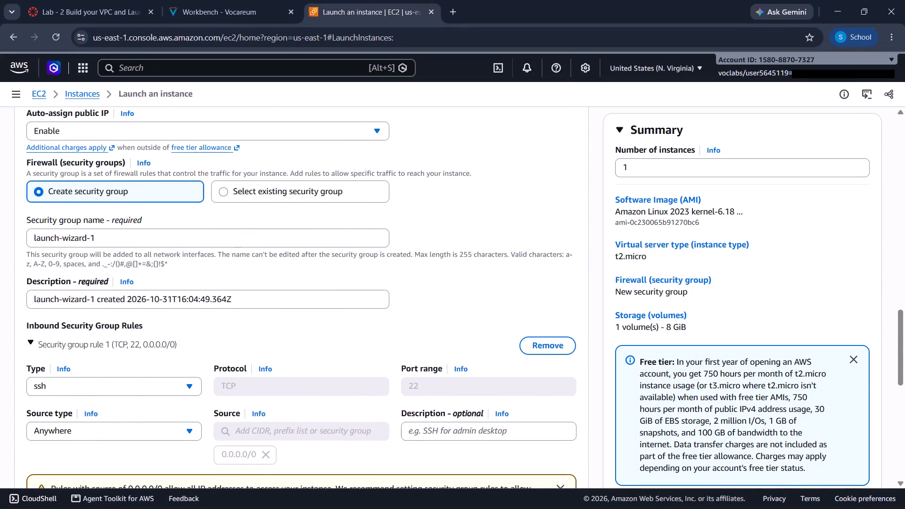
click(224, 191)
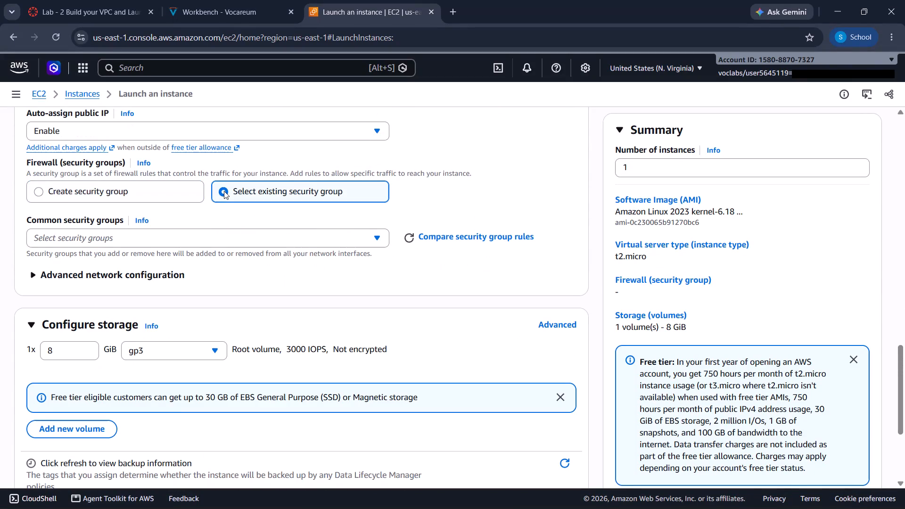
click(208, 235)
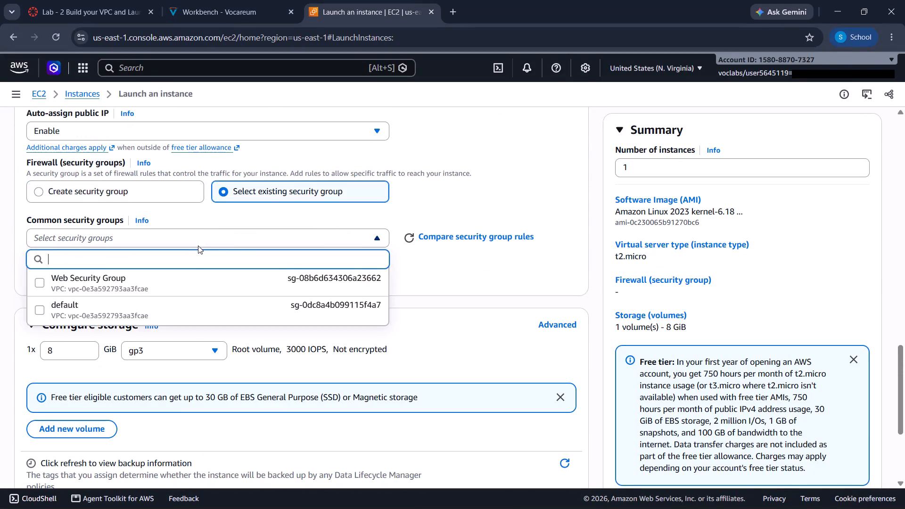
click(184, 279)
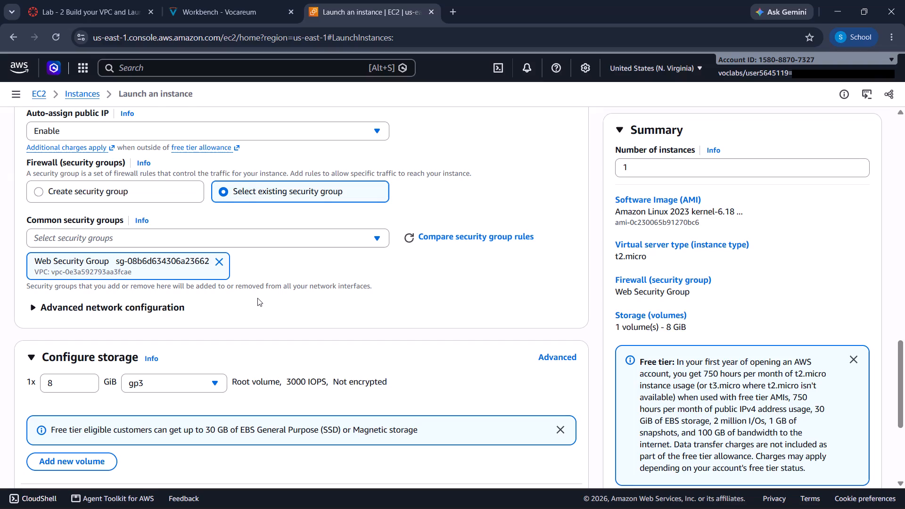
Expand the instance's Advanced details section and activate the empty User data field, keeping the default storage settings.
scroll(257, 298, down, 4)
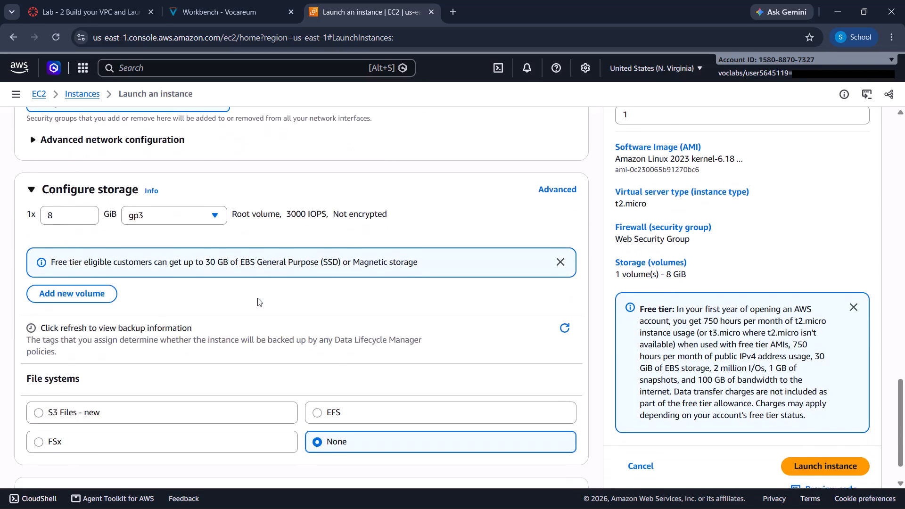
scroll(257, 298, down, 2)
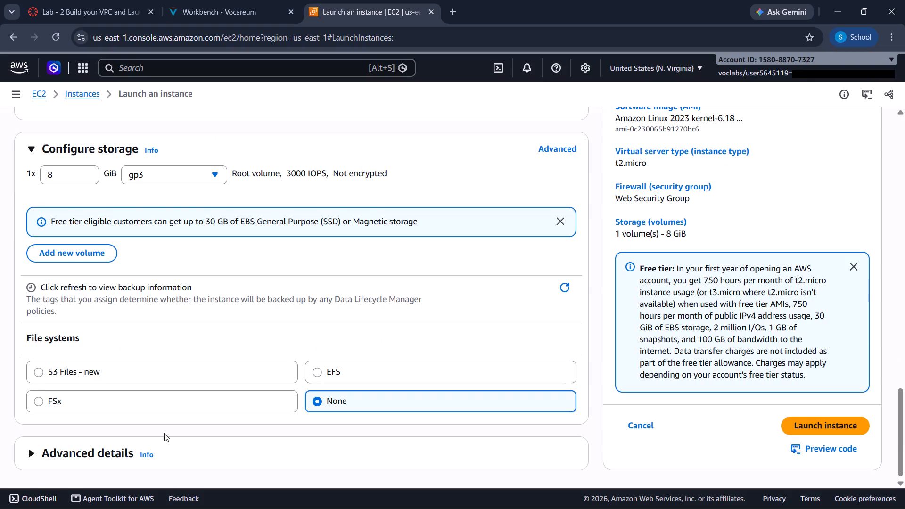
click(104, 447)
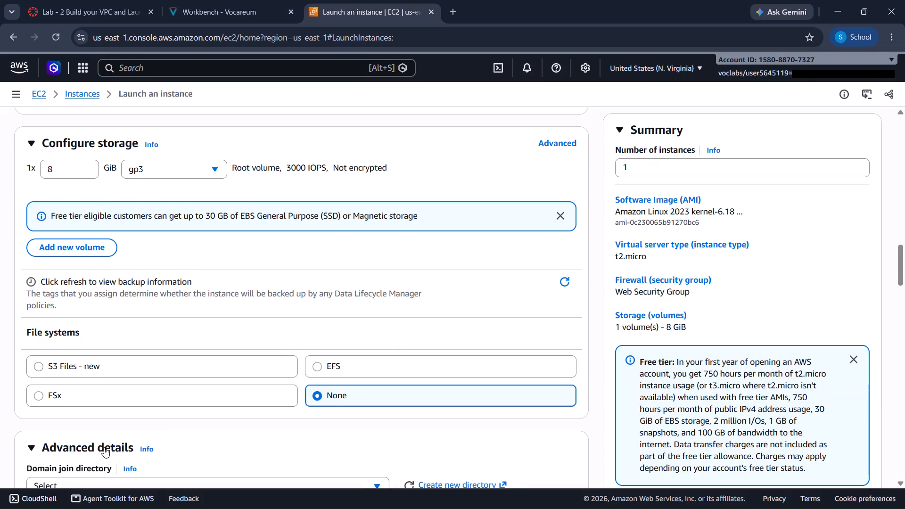
scroll(166, 418, down, 2)
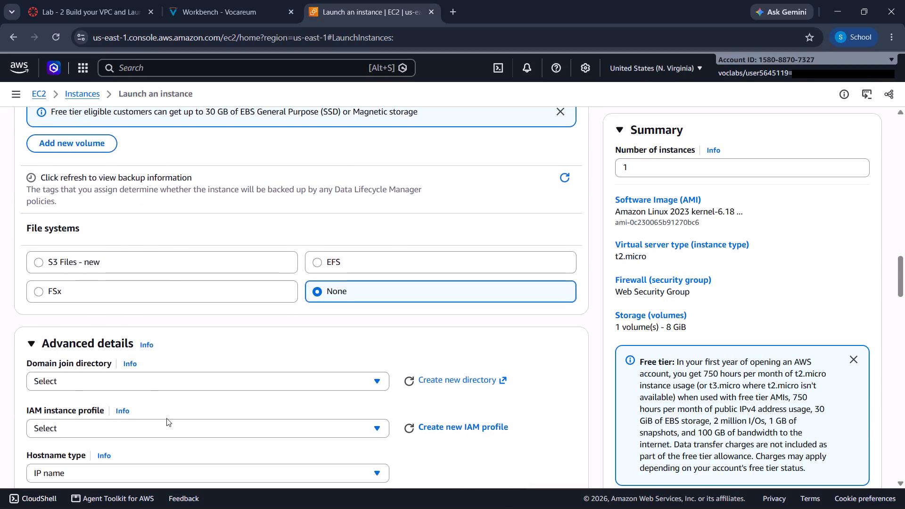
scroll(166, 418, down, 5)
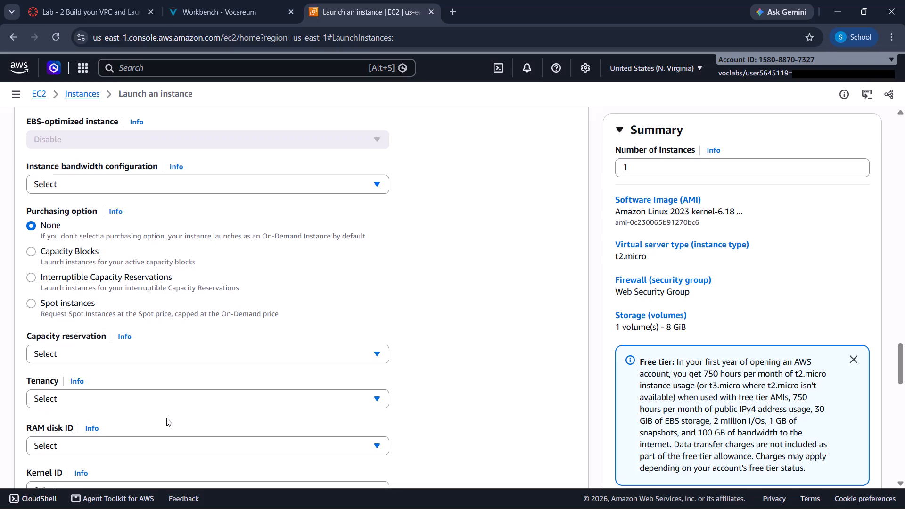
scroll(166, 418, down, 4)
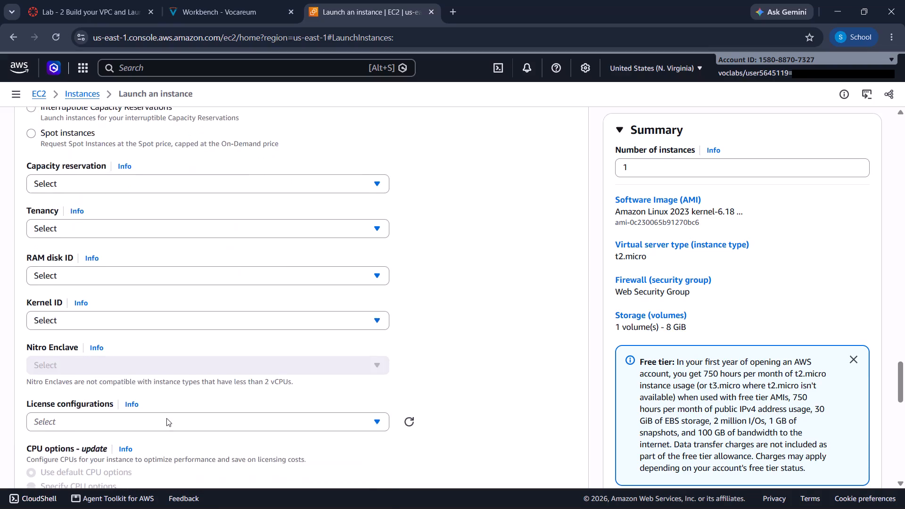
scroll(166, 418, down, 5)
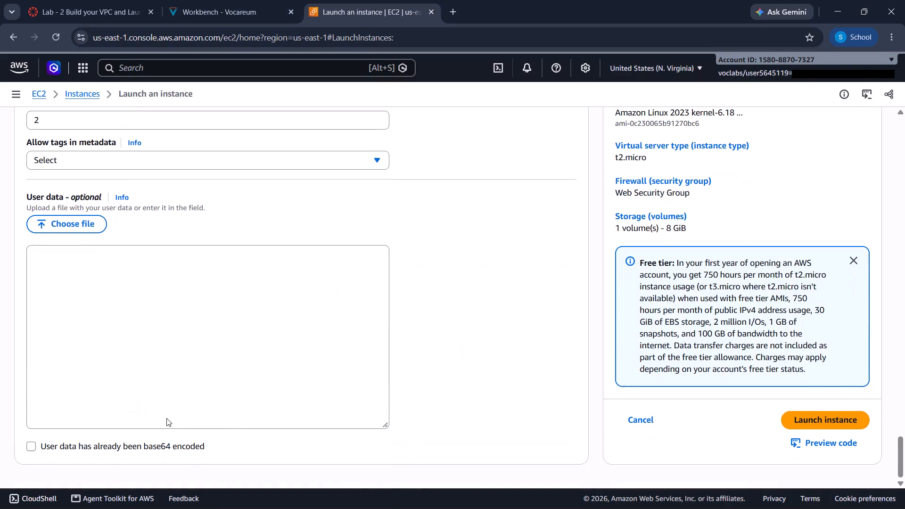
click(79, 297)
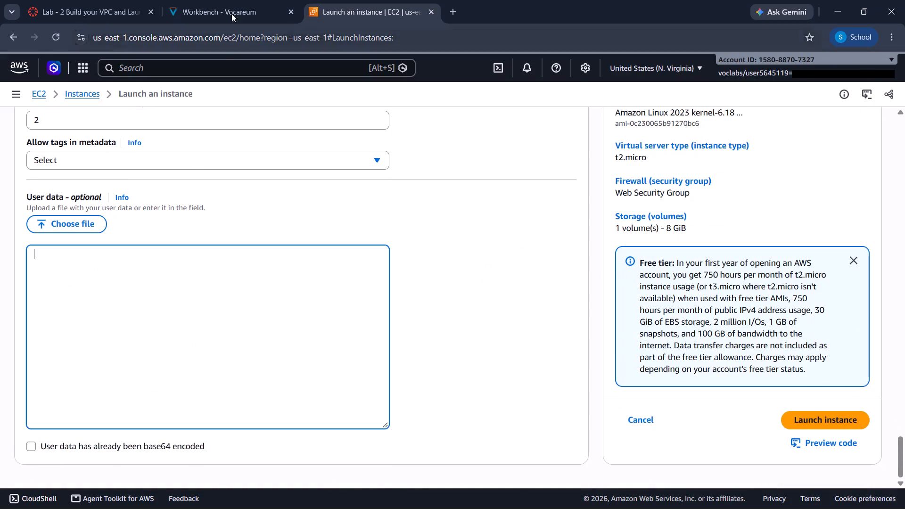
Copy the bash script from step 41 of the Vocareum lab instructions into the instance's User data.
click(233, 5)
scroll(324, 352, down, 3)
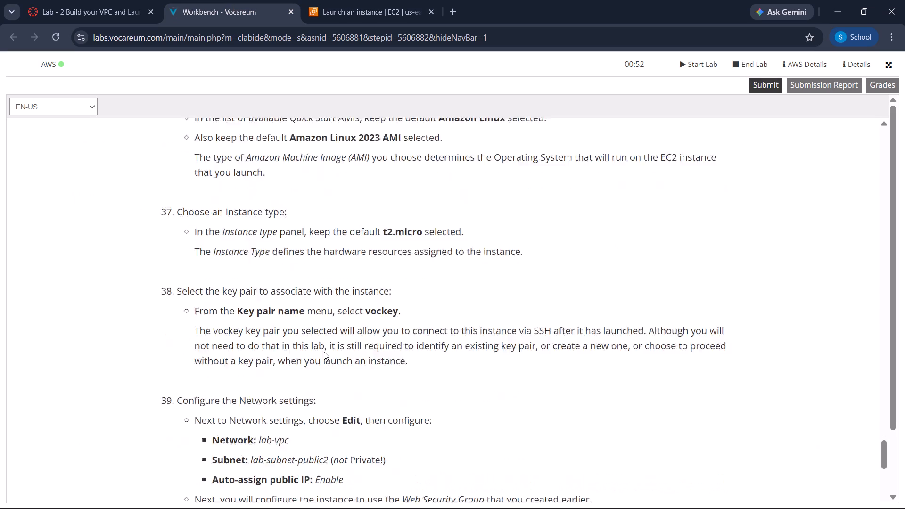
scroll(324, 352, down, 4)
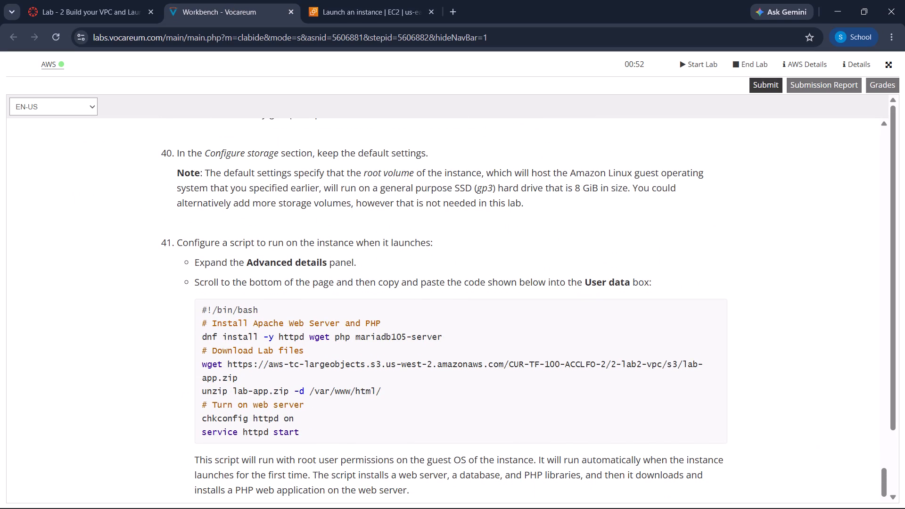
drag(200, 305, 310, 434)
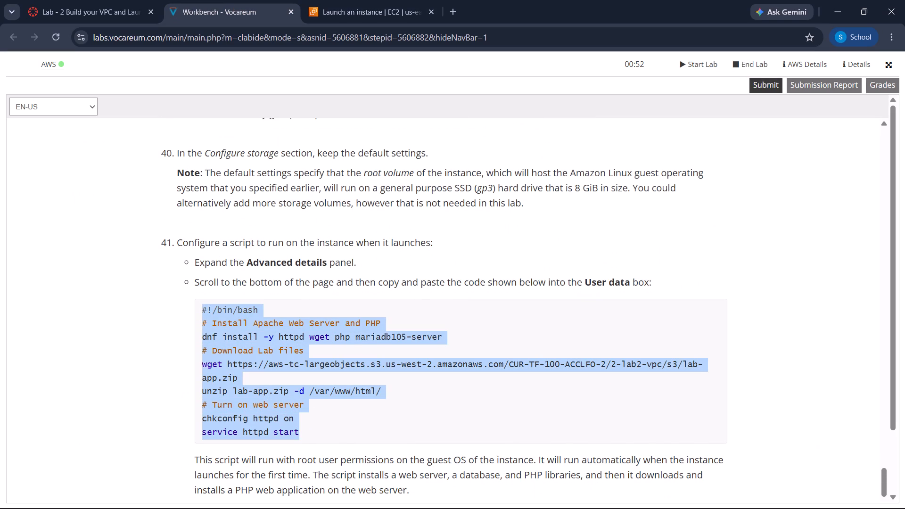
drag(310, 434, 310, 435)
key(ctrl+c)
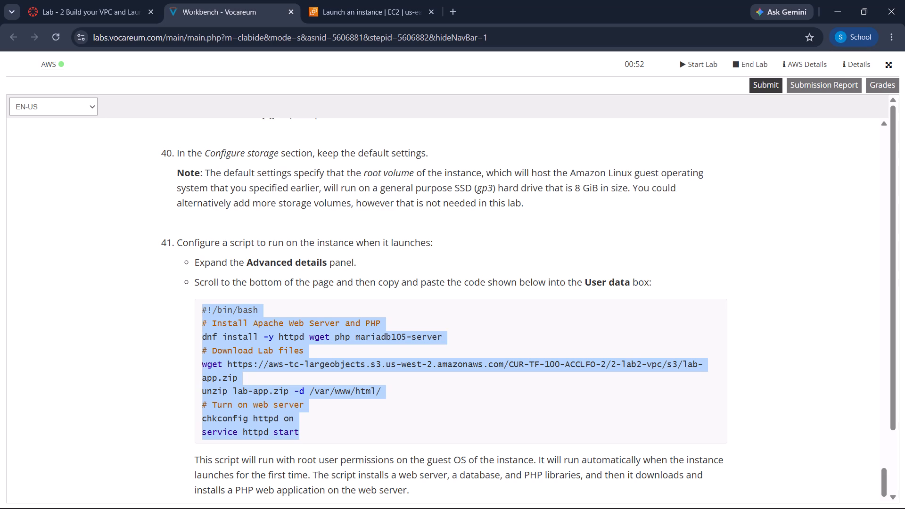
click(324, 9)
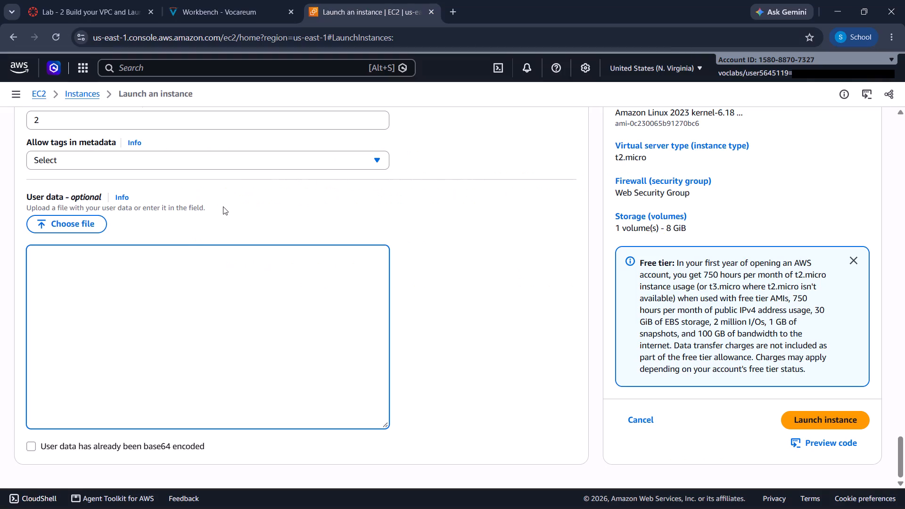
click(158, 269)
key(ctrl+v)
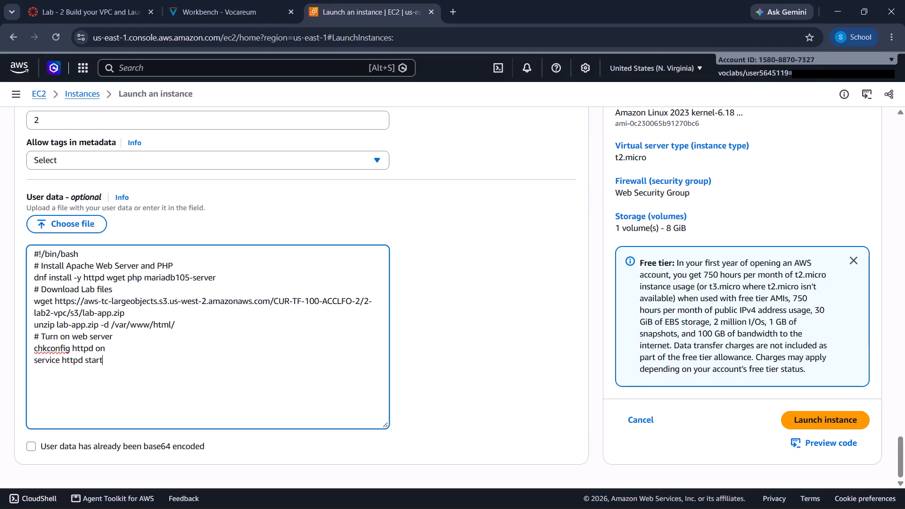
Launch the configured EC2 instance.
click(840, 419)
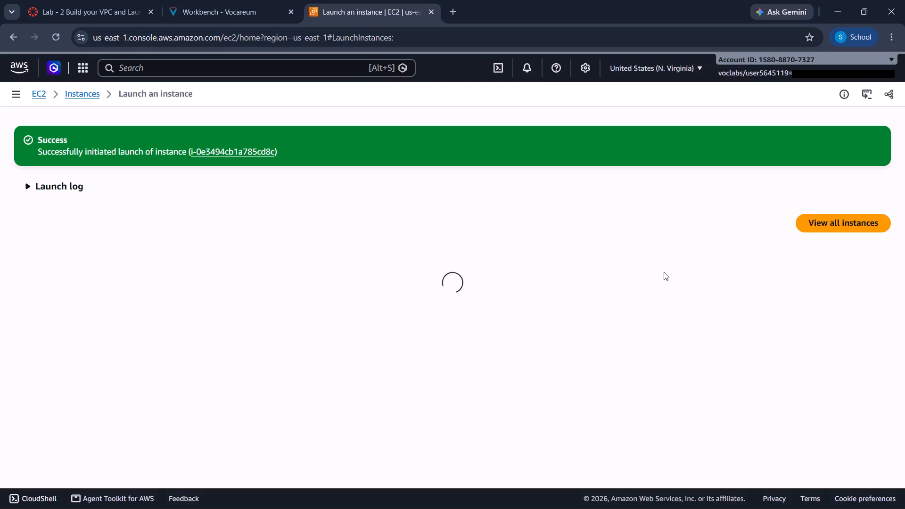
Copy Web Server 1's public IPv4 address from the instances list and try loading it in a new tab, reloading once before closing it.
click(89, 97)
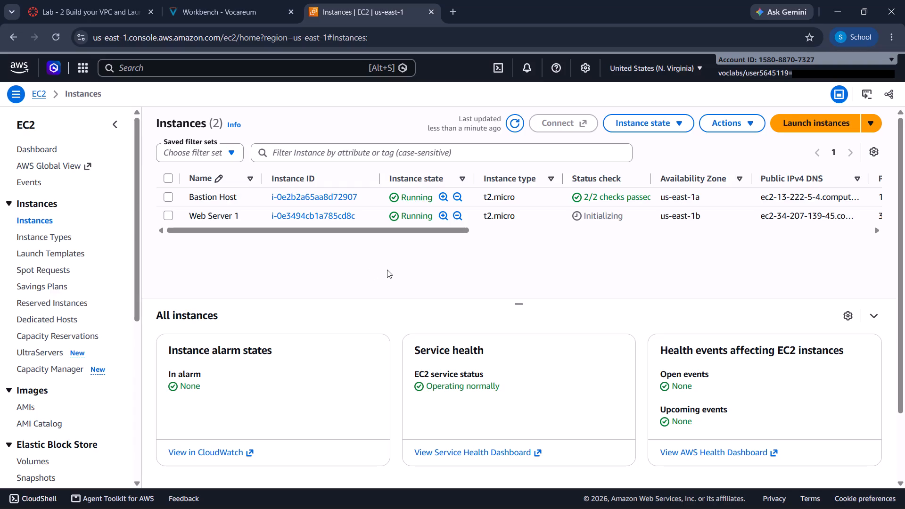
scroll(390, 269, down, 1)
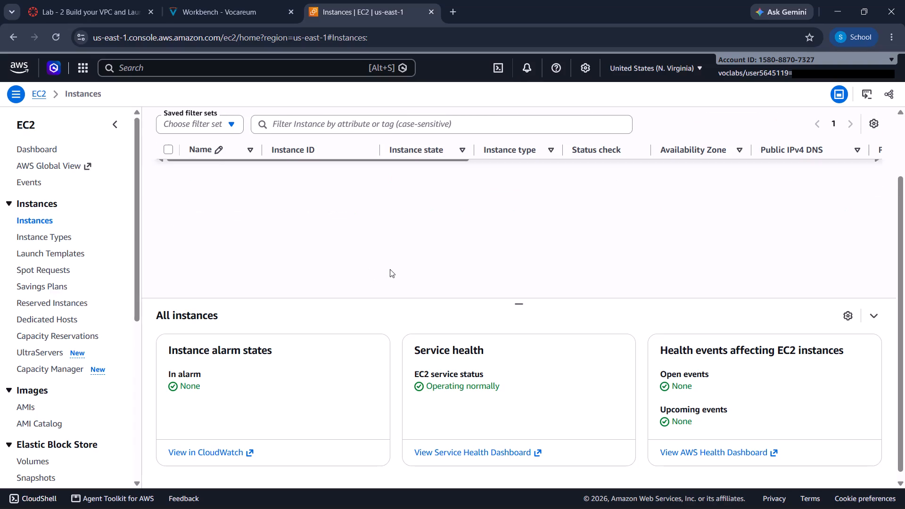
scroll(390, 269, down, 1)
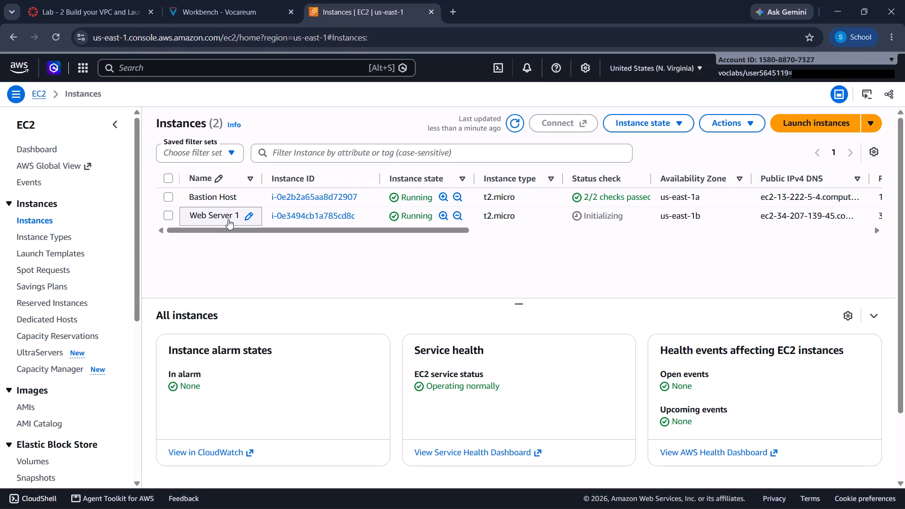
click(169, 220)
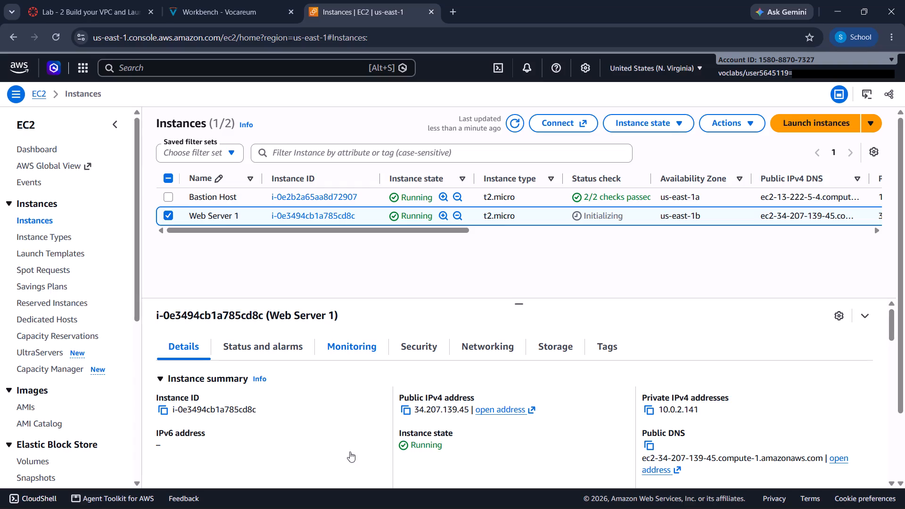
click(407, 410)
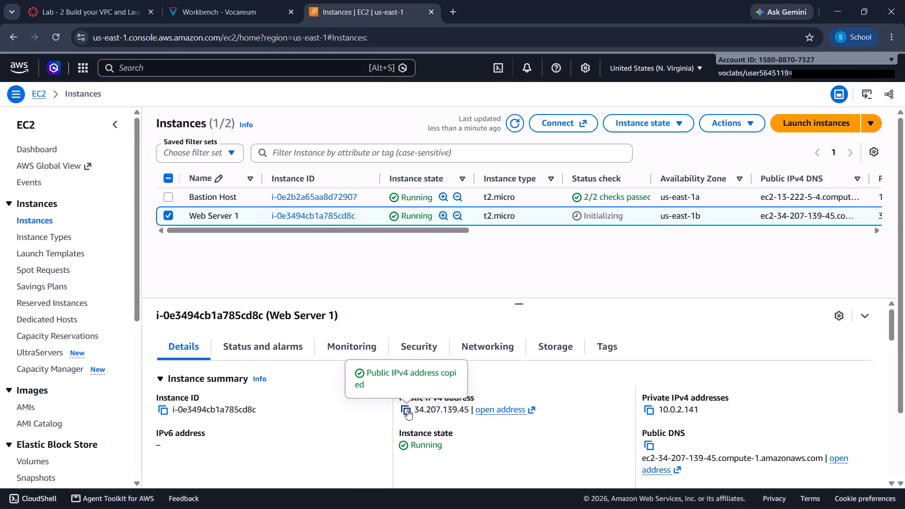
click(451, 14)
click(422, 30)
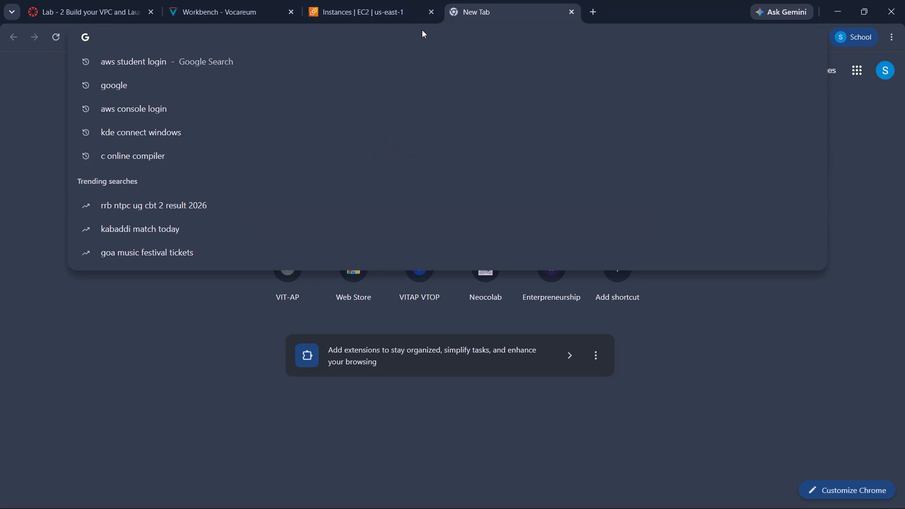
key(ctrl+v)
key(Return)
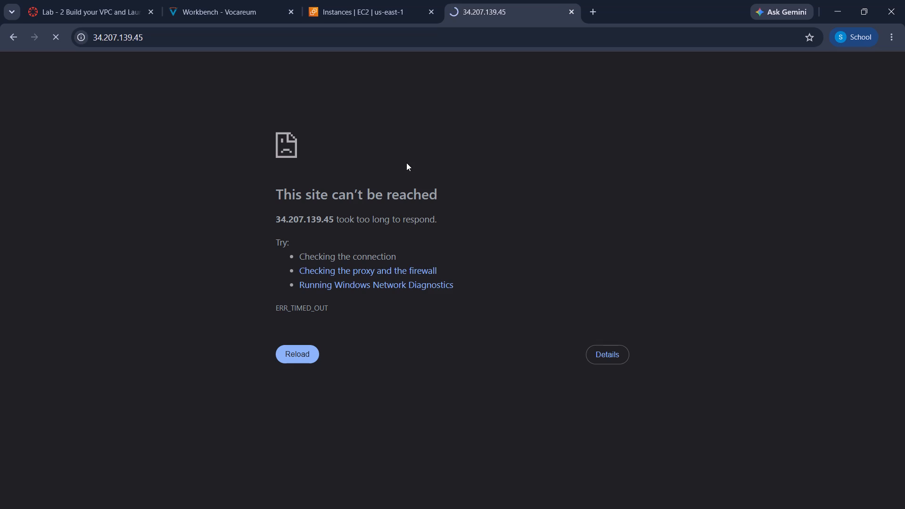
click(298, 352)
click(571, 9)
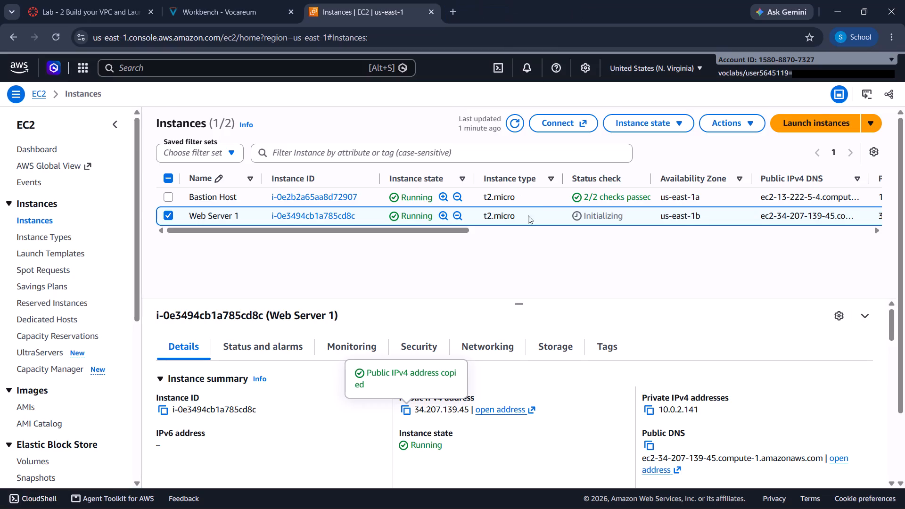
Try to open Web Server 1's public address from its instance summary, reload the page, and close that tab.
click(491, 410)
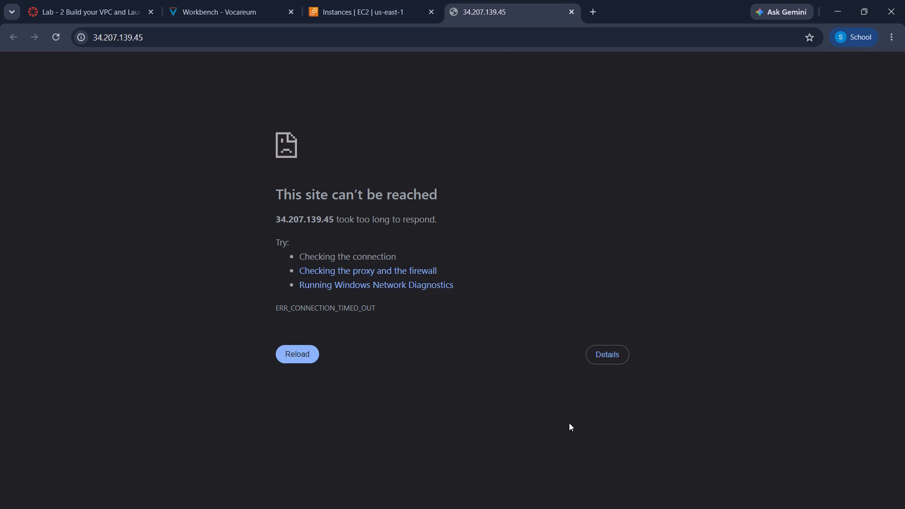
click(292, 353)
click(571, 10)
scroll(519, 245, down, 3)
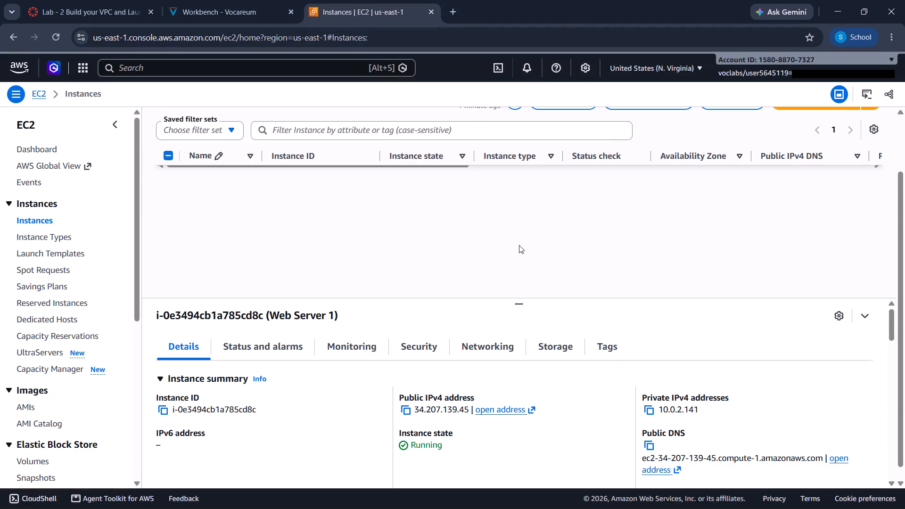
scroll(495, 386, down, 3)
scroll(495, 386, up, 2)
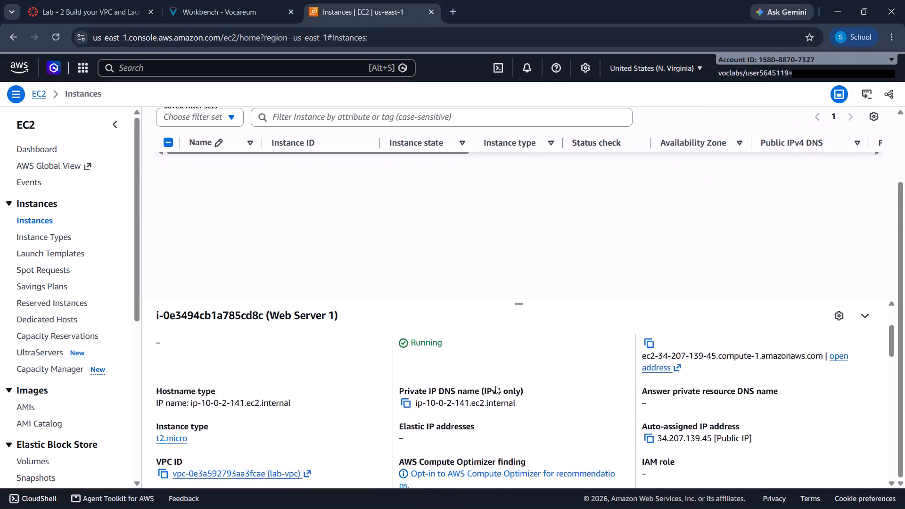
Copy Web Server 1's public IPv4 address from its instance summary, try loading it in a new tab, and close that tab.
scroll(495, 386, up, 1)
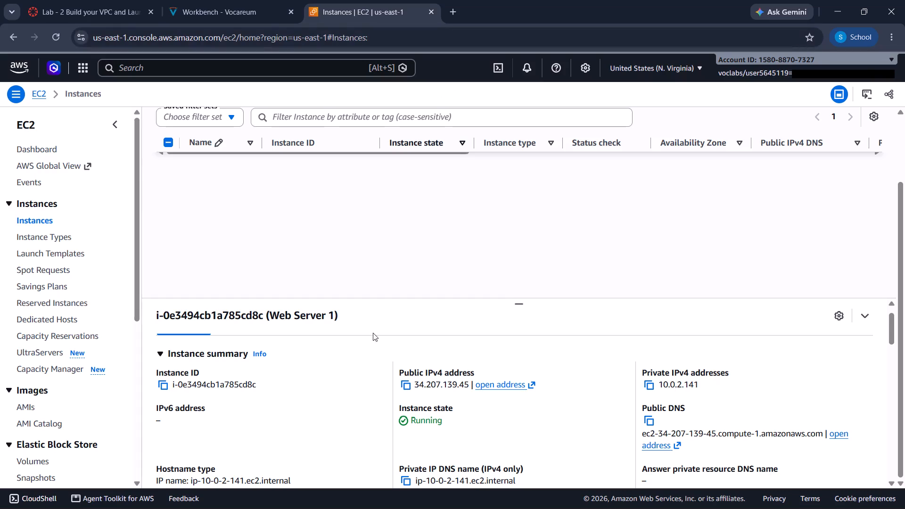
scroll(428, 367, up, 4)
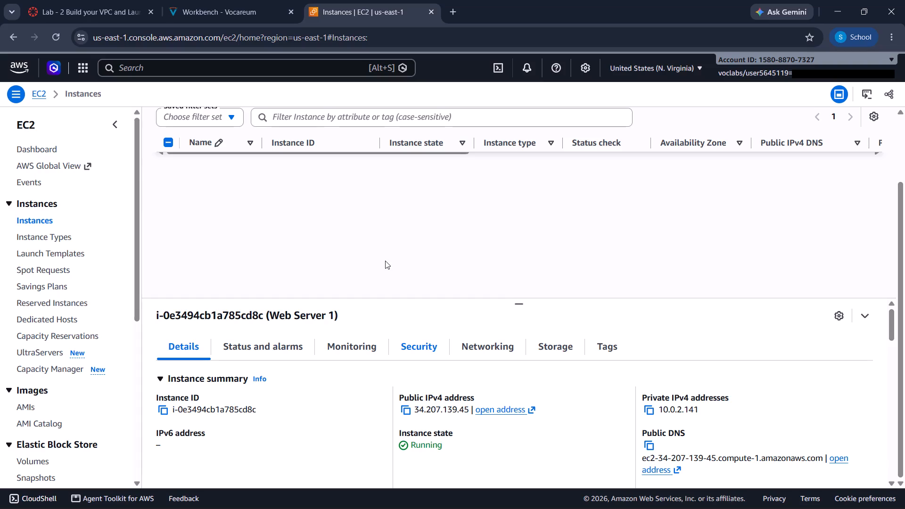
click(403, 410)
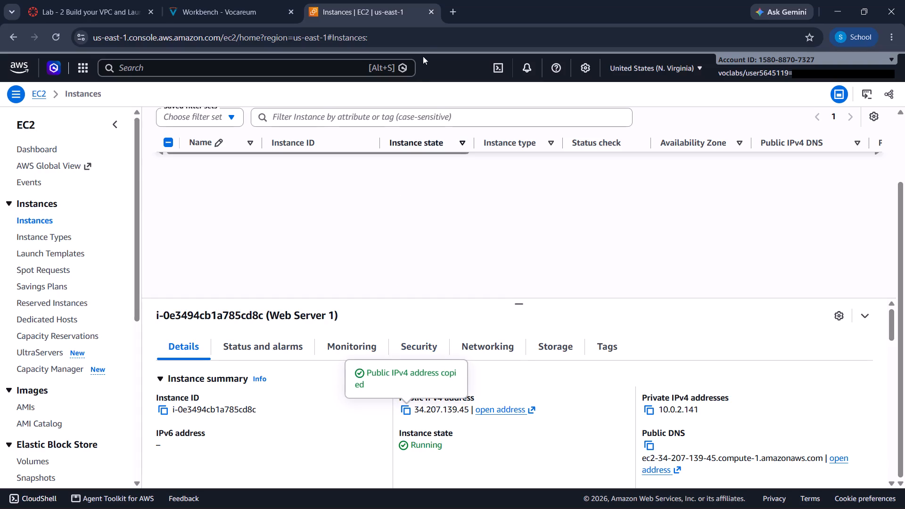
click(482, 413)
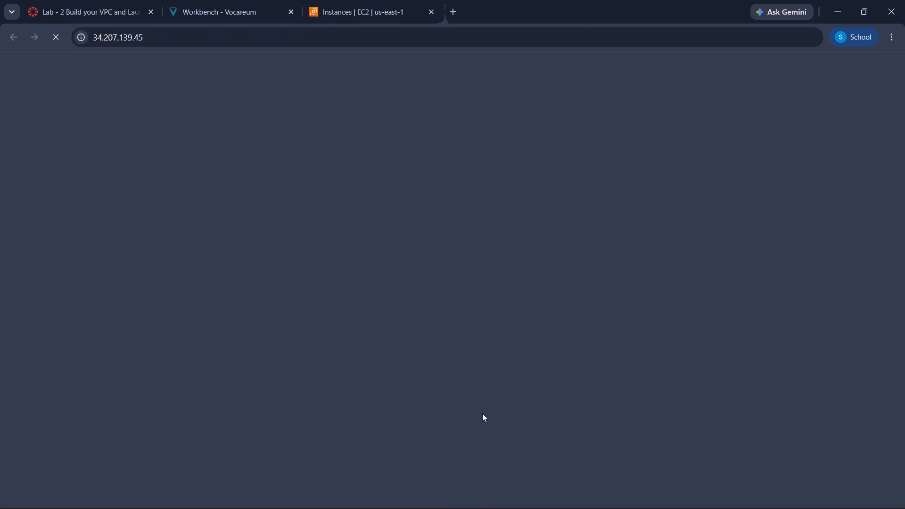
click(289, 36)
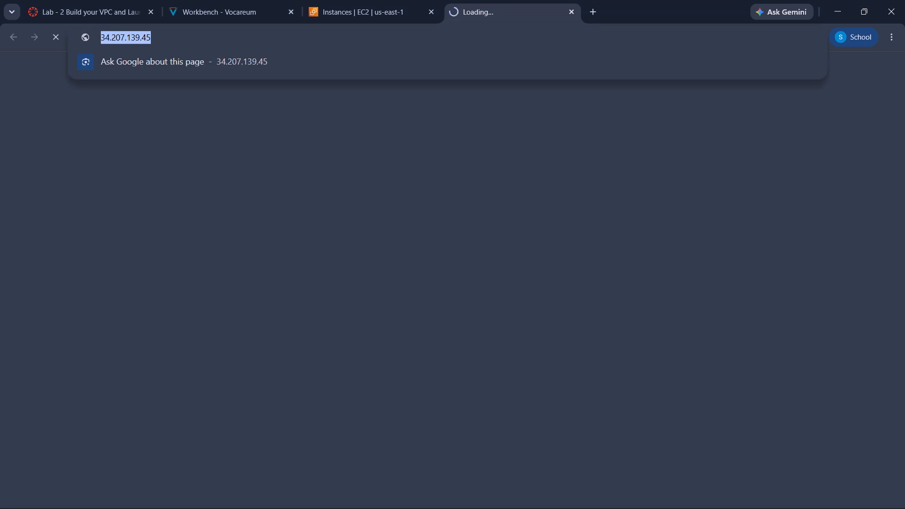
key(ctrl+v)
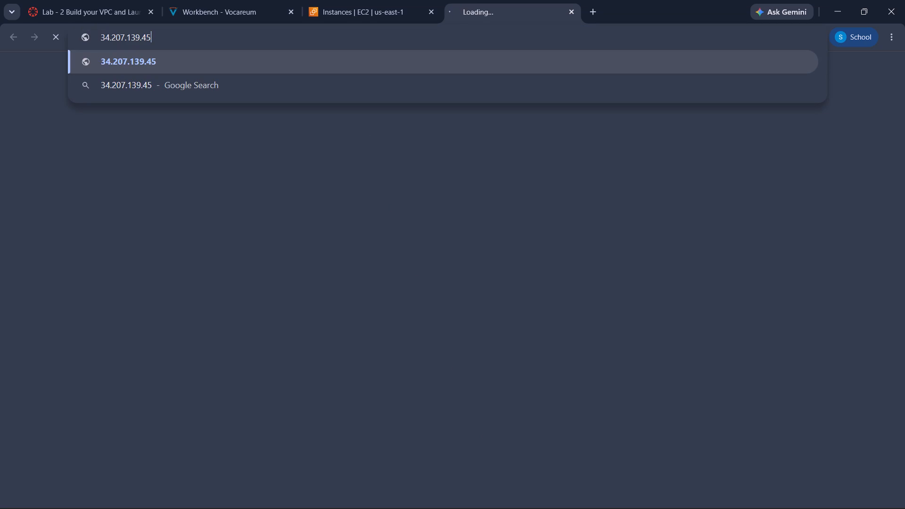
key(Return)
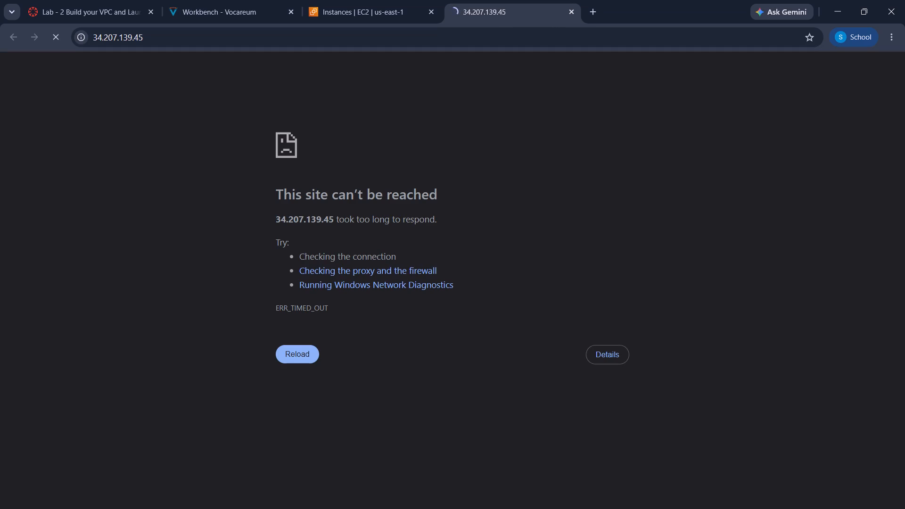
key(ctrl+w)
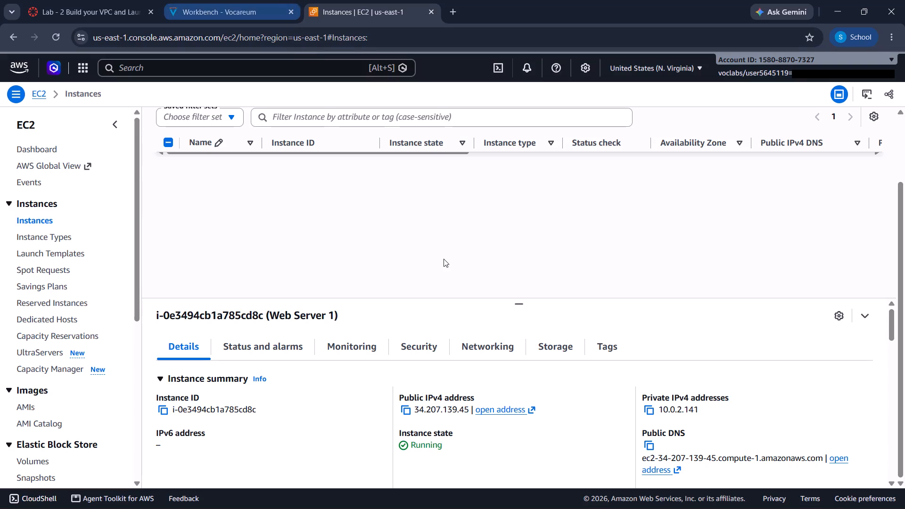
Open Web Server 1's public address in a new tab, reload it using the copied IPv4 address, and continue to the non-secure site.
click(494, 410)
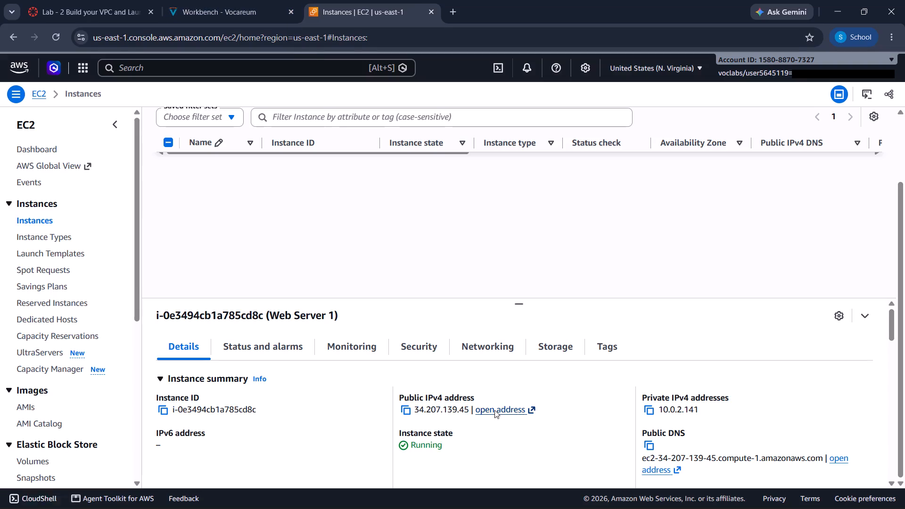
click(279, 38)
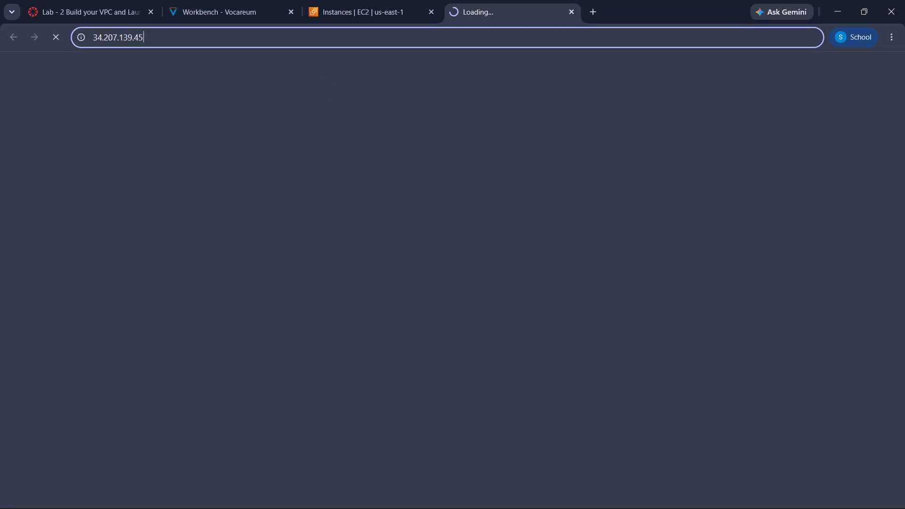
key(ctrl+v)
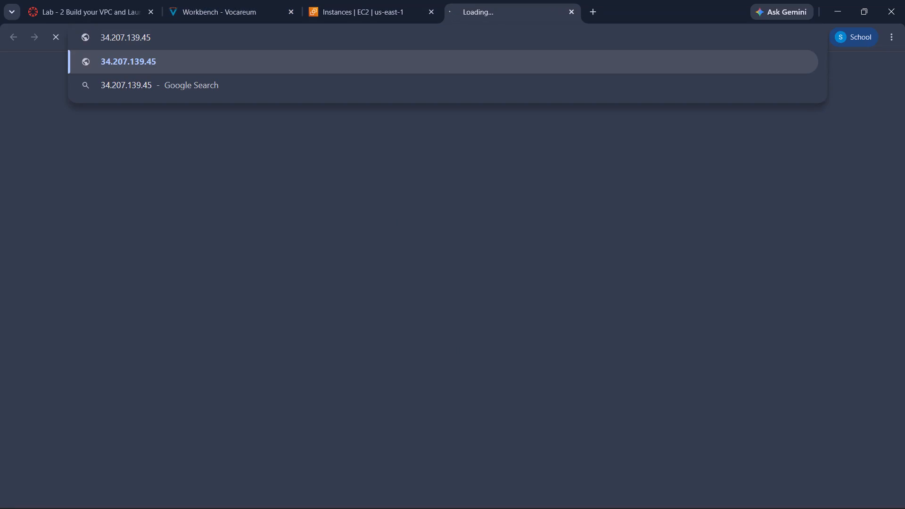
key(Return)
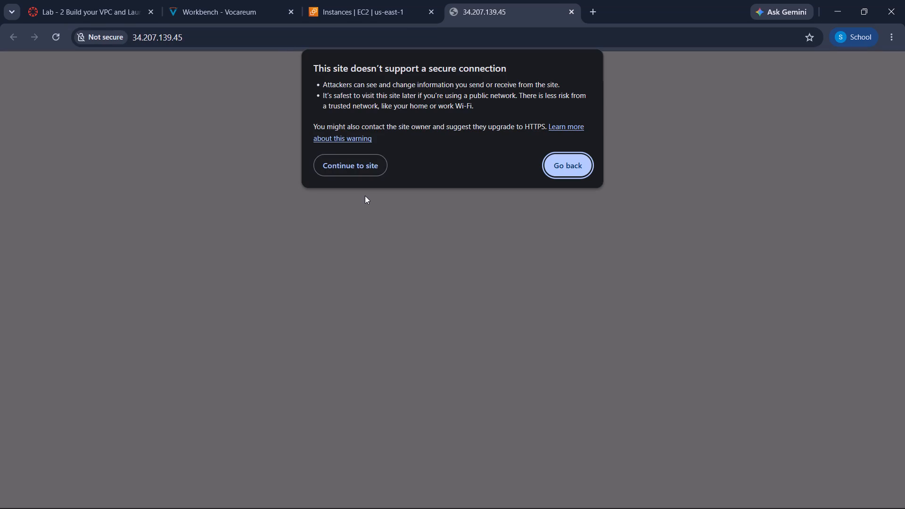
click(351, 167)
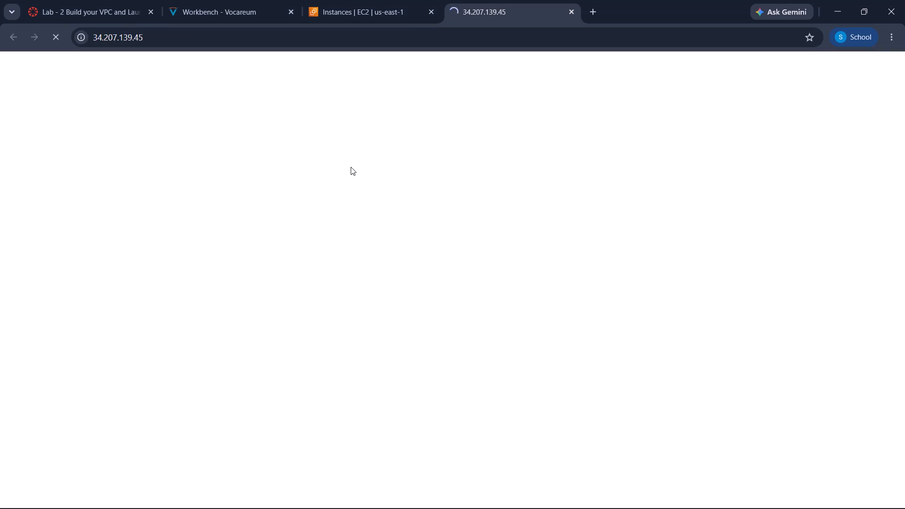
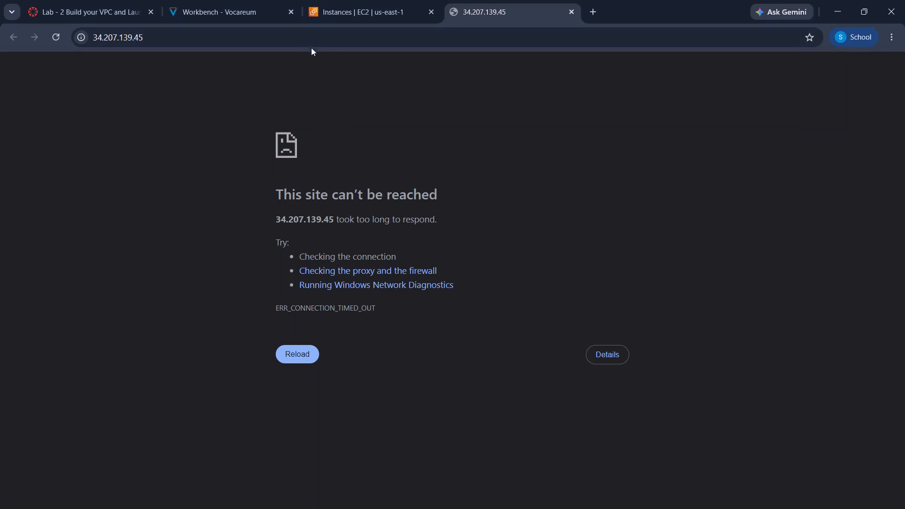
Try loading Web Server 1's copied public IPv4 address again, expand the connection error details, and close that tab.
click(303, 35)
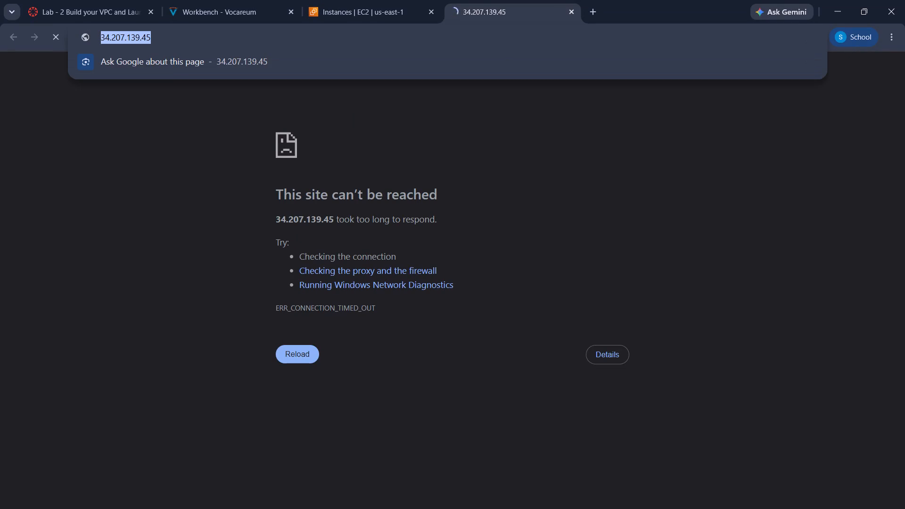
key(ctrl+v)
key(Return)
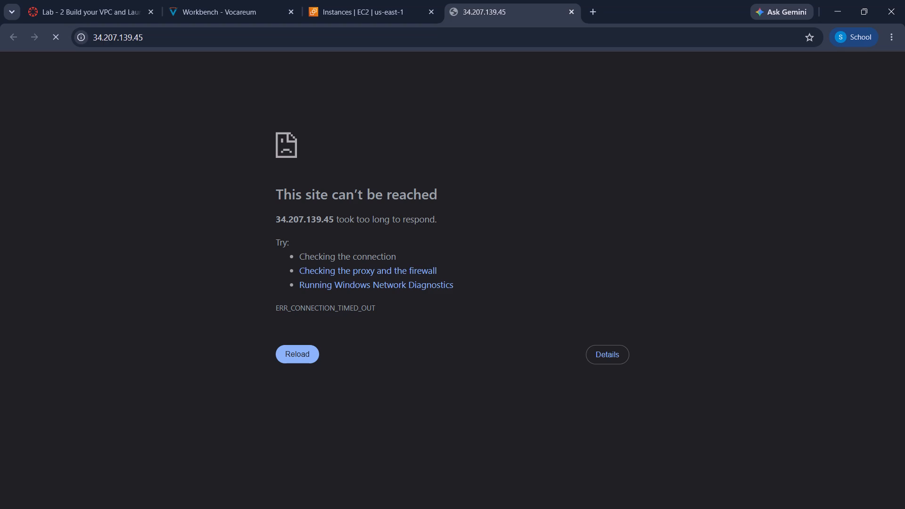
click(596, 349)
scroll(491, 332, down, 5)
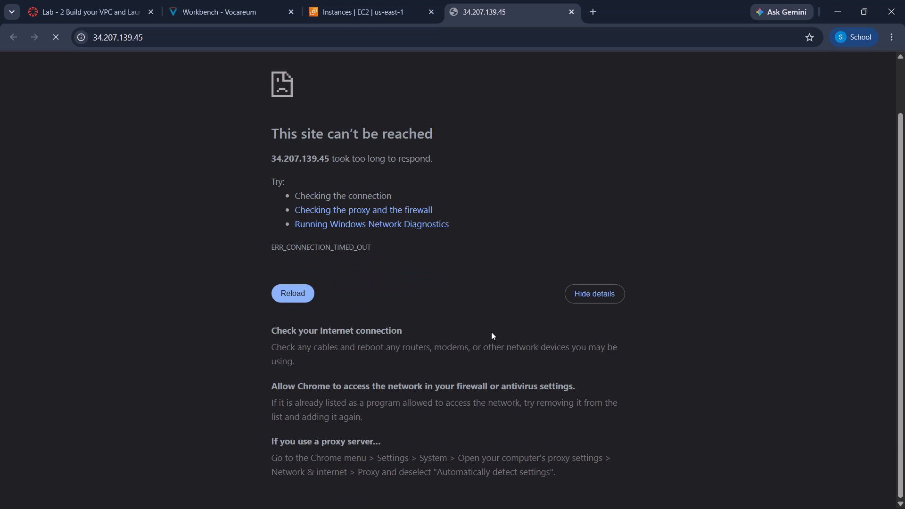
scroll(491, 332, right, 4)
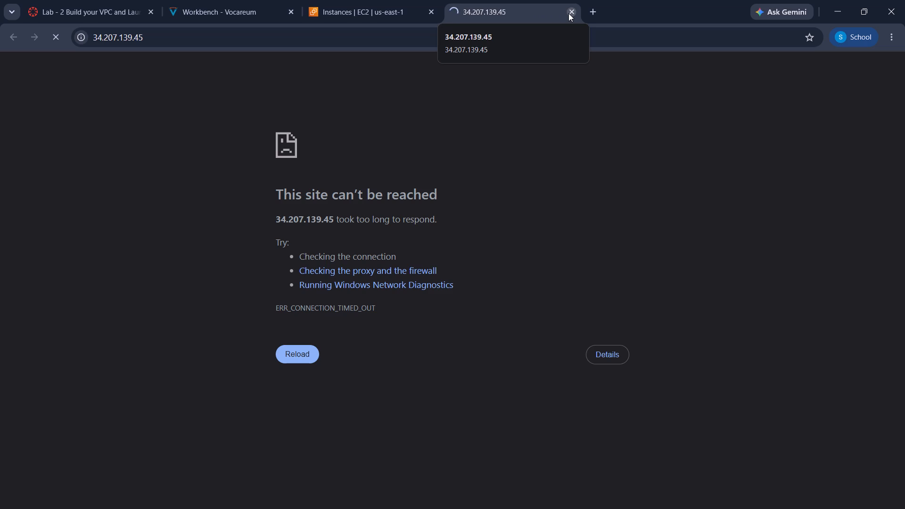
click(568, 13)
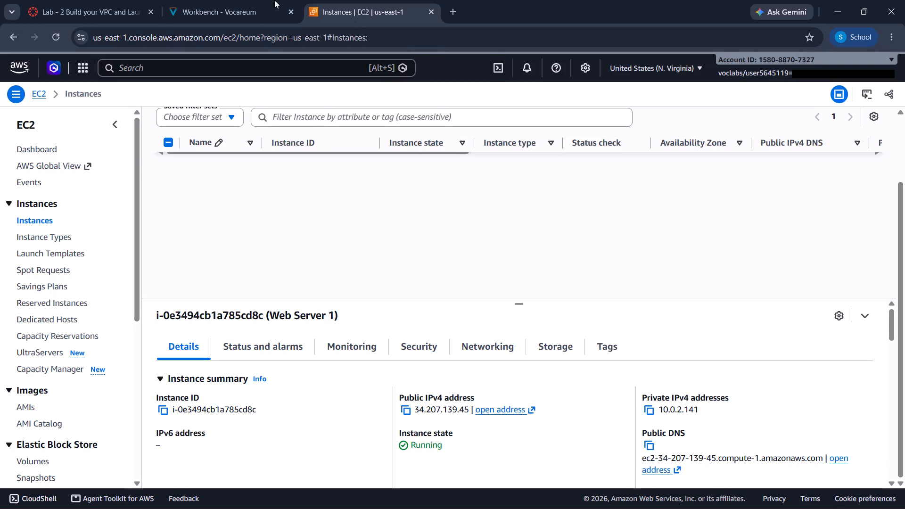
Submit the lab for grading in the Vocareum workbench and confirm the submission.
click(215, 0)
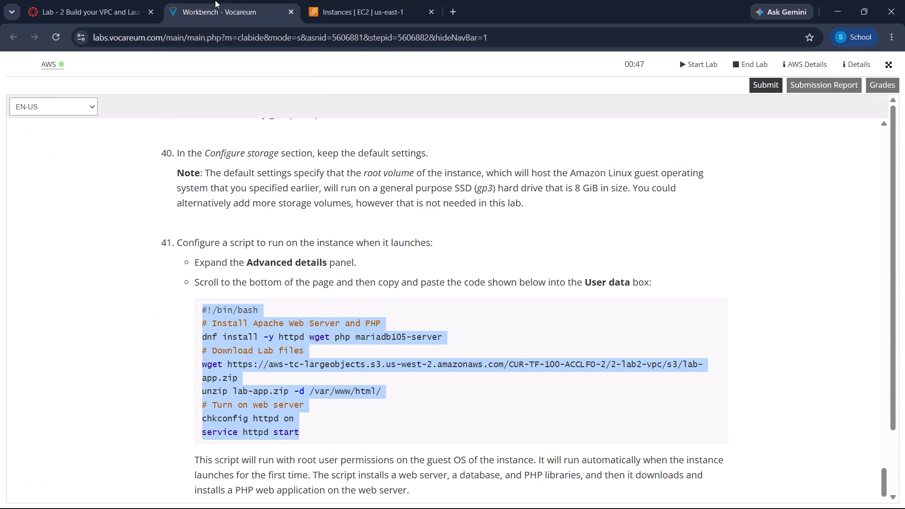
click(761, 85)
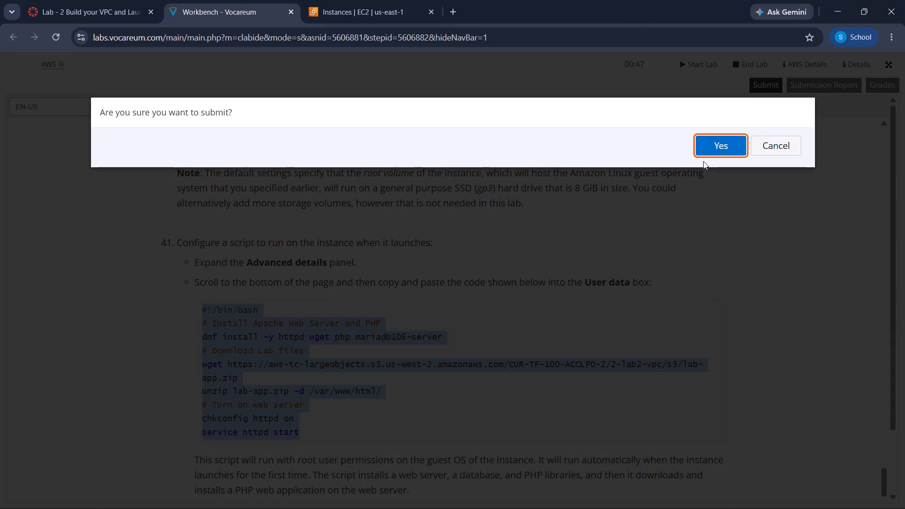
click(707, 152)
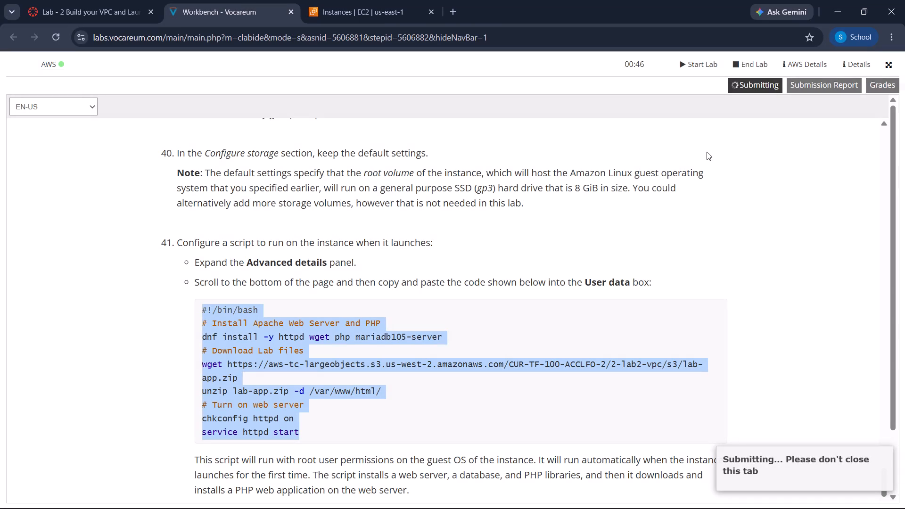
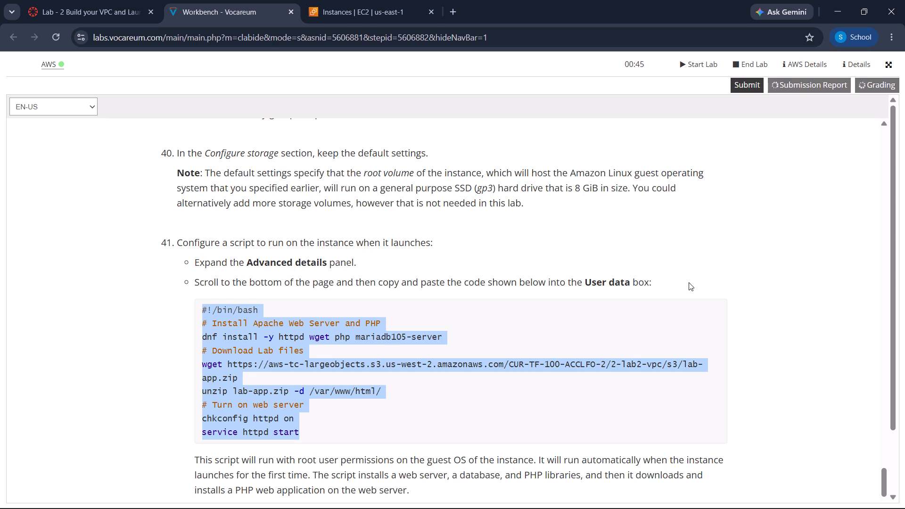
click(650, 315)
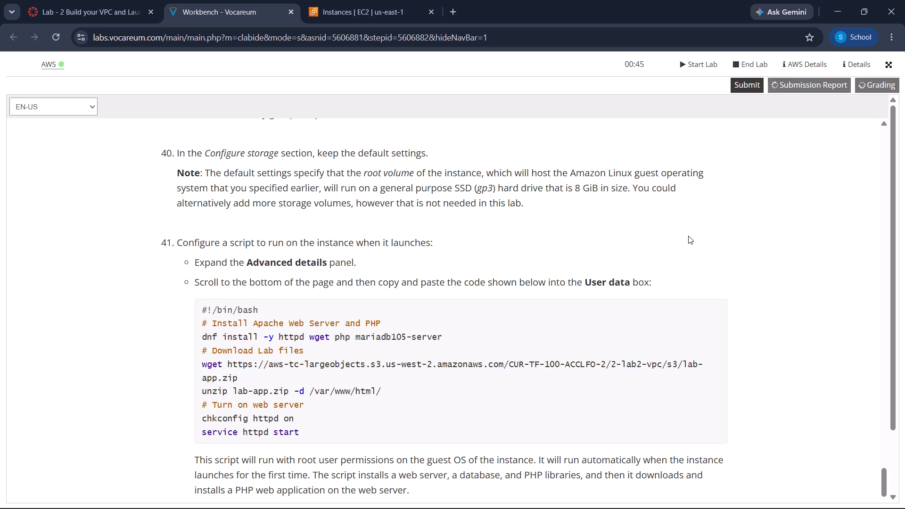
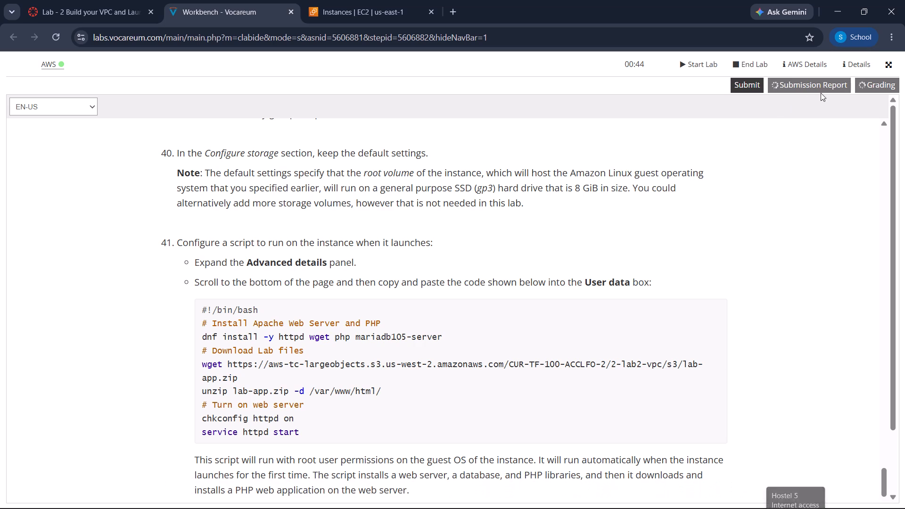
Submit Lab 2 for grading and dismiss the grading status notice.
click(748, 84)
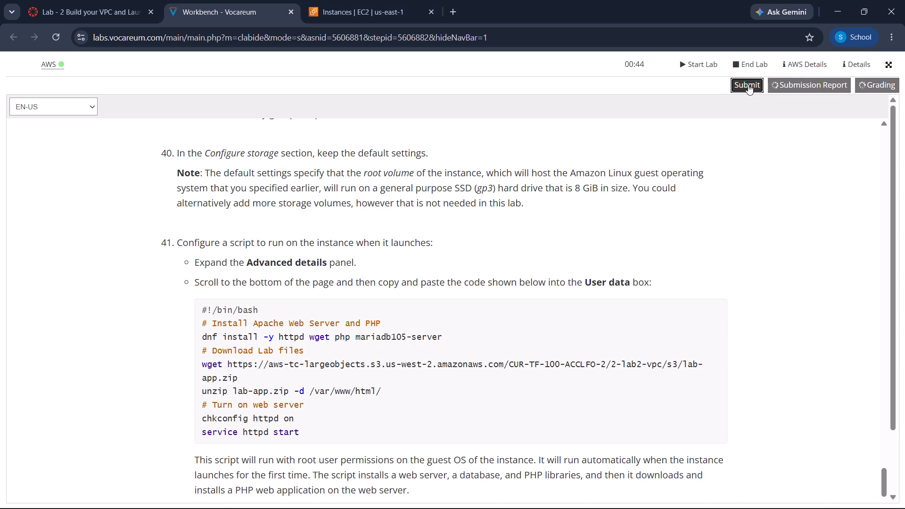
click(724, 144)
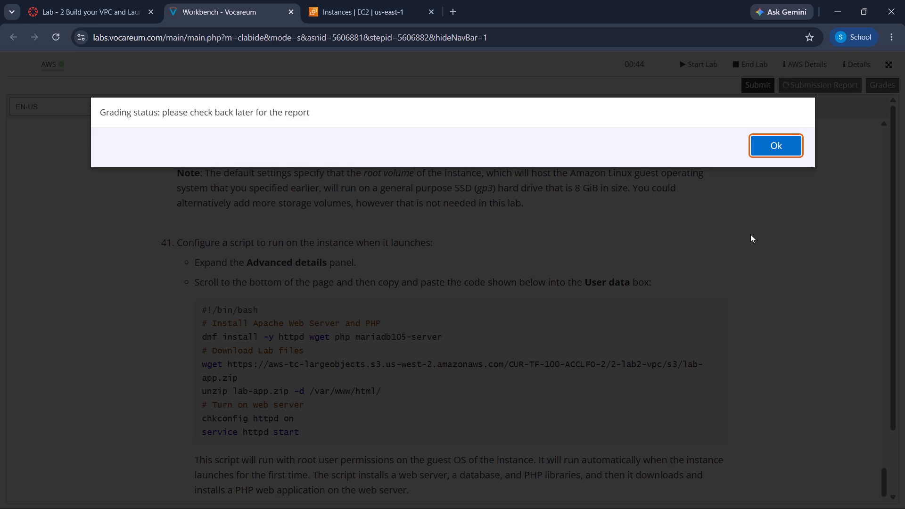
click(770, 149)
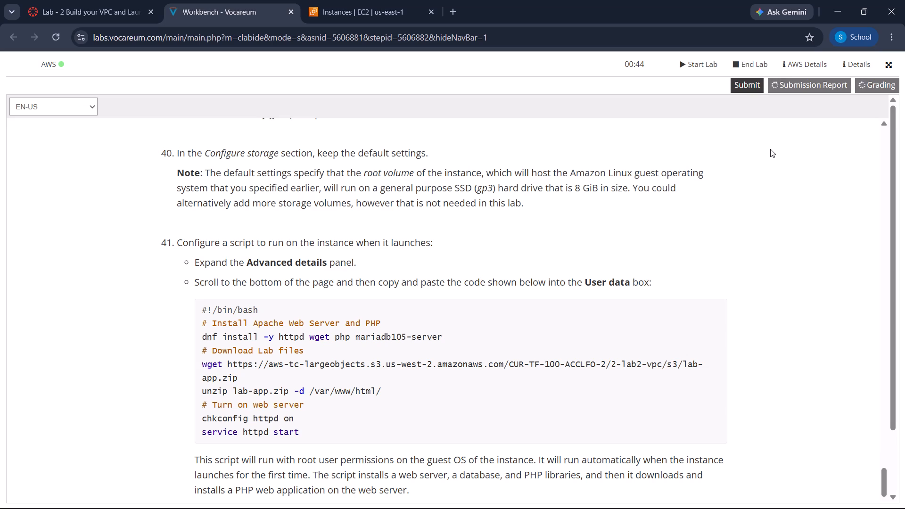
Check the task grades and the submission report, then collapse the grades pane.
click(861, 83)
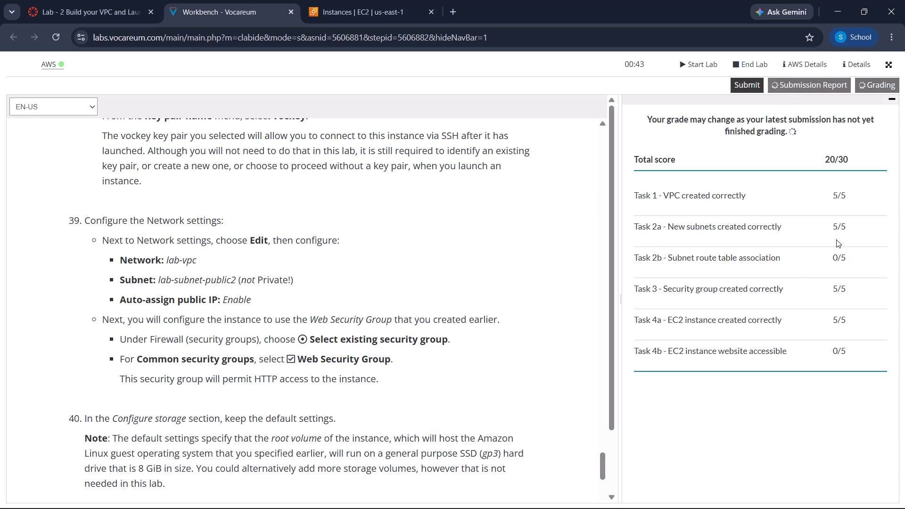
click(797, 87)
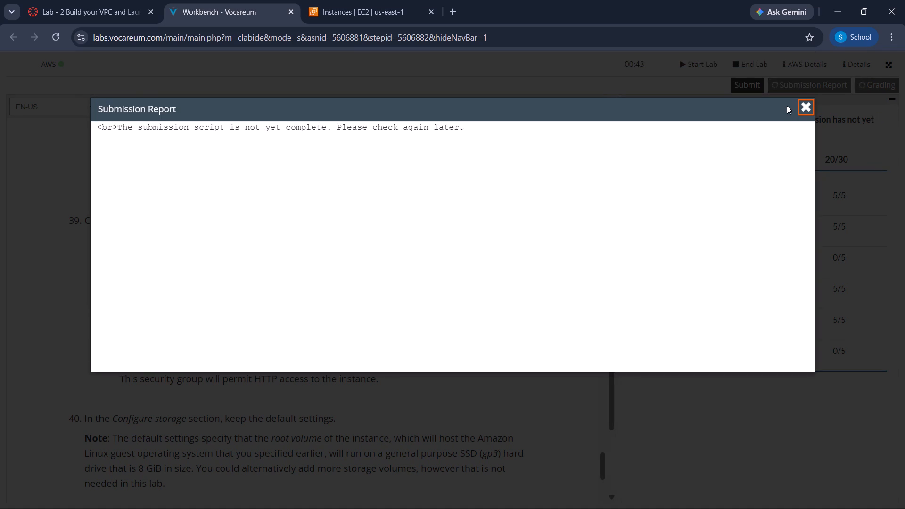
click(807, 105)
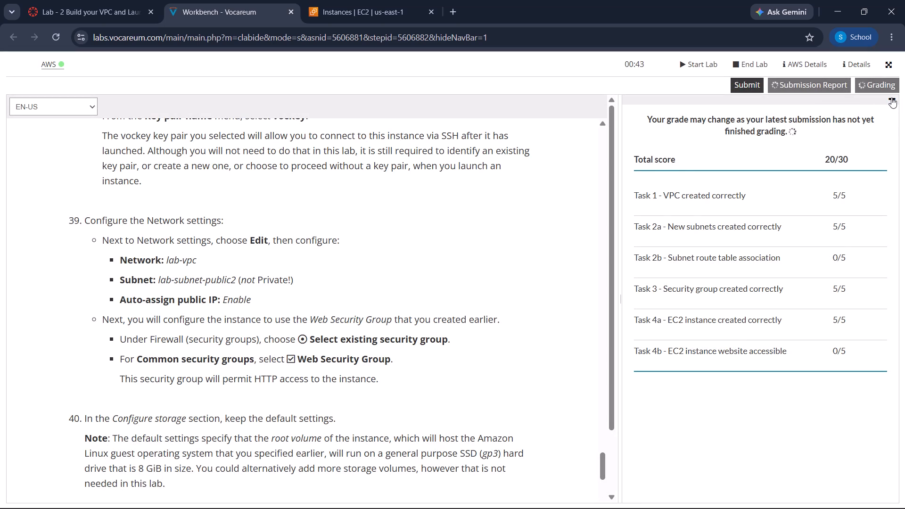
click(891, 98)
click(891, 98)
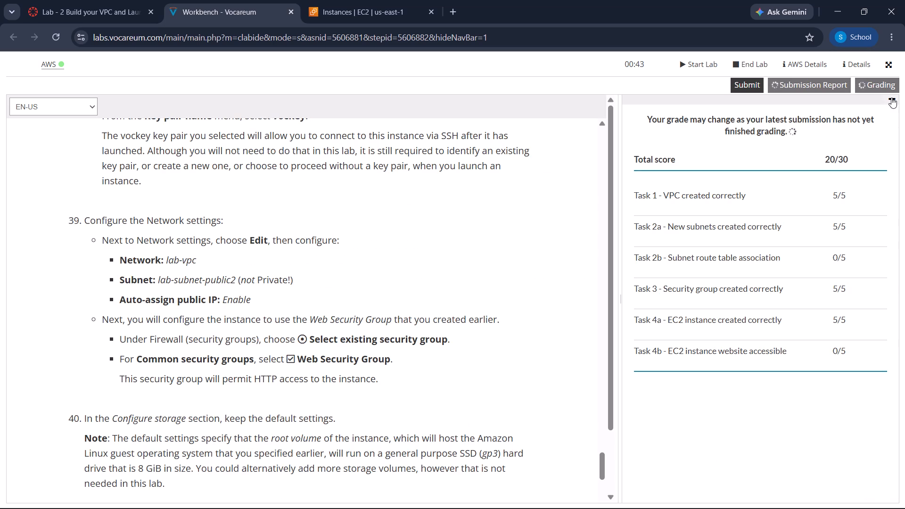
click(891, 98)
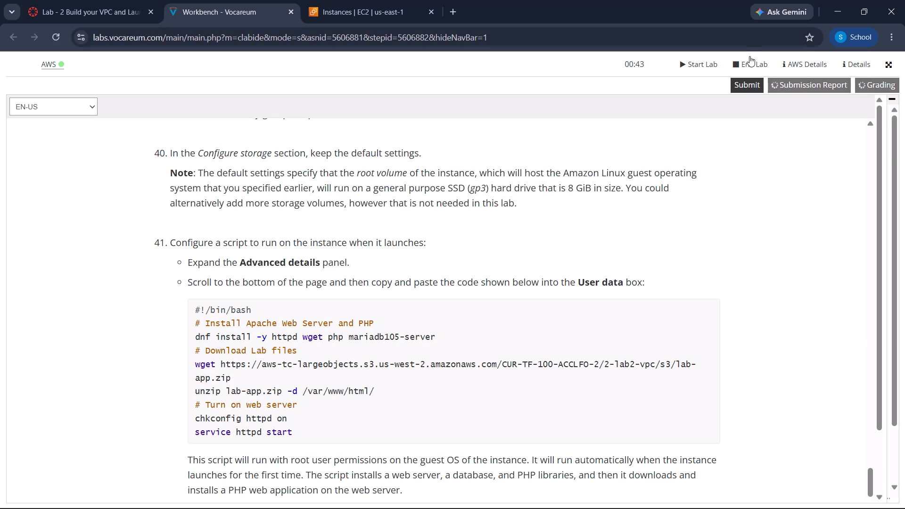
Try to end the lab, agreeing to delete its AWS resources, and repeat the request once.
click(749, 58)
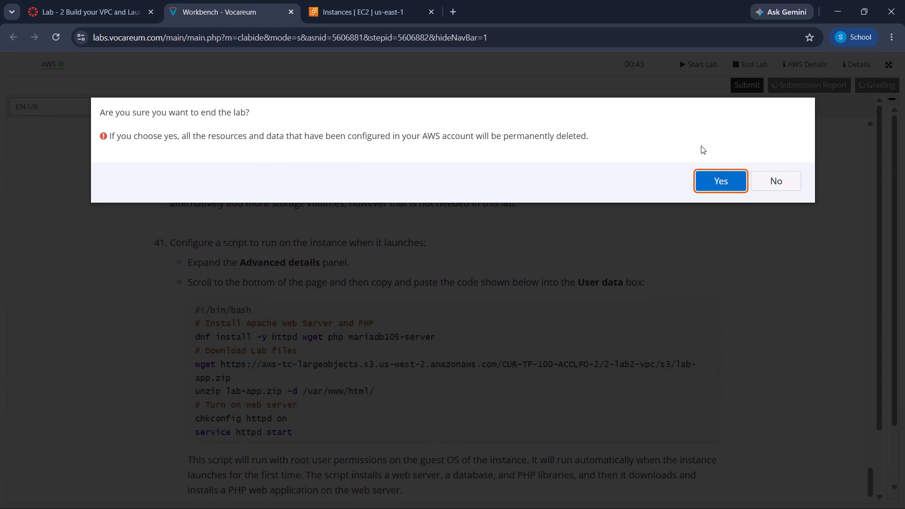
click(704, 175)
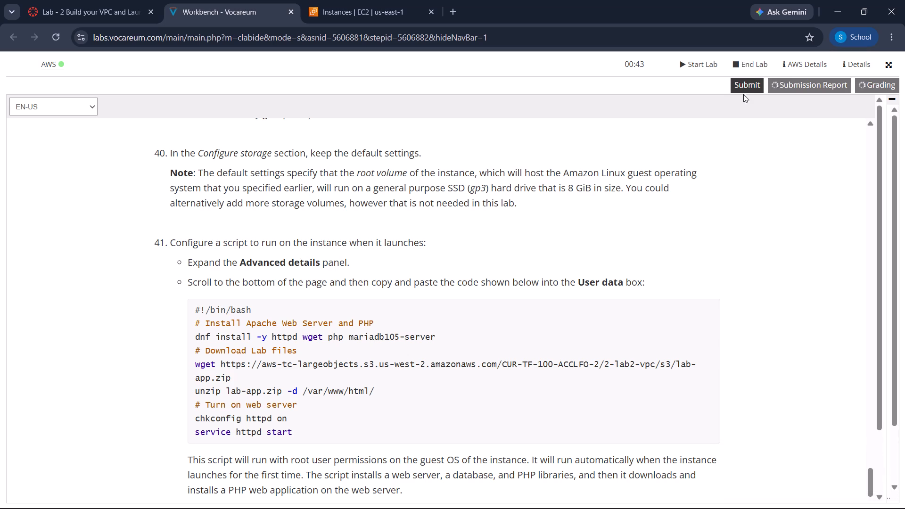
click(741, 63)
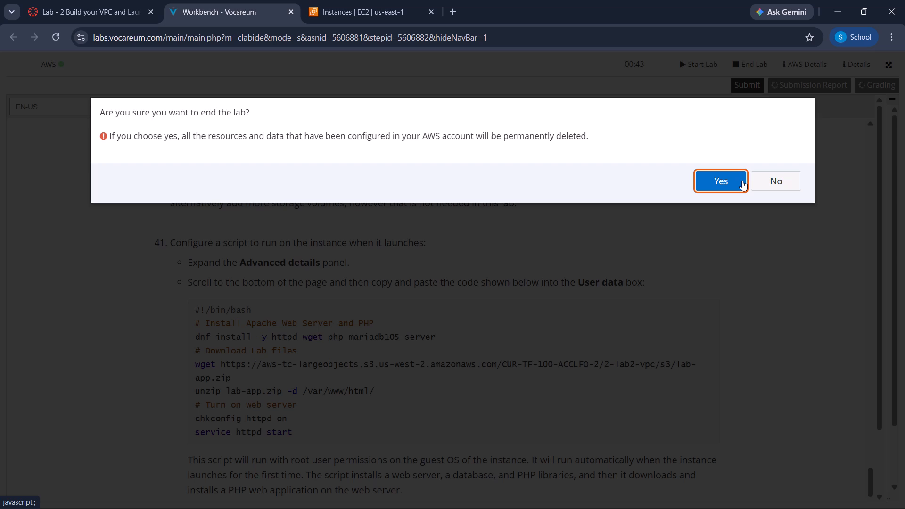
click(727, 182)
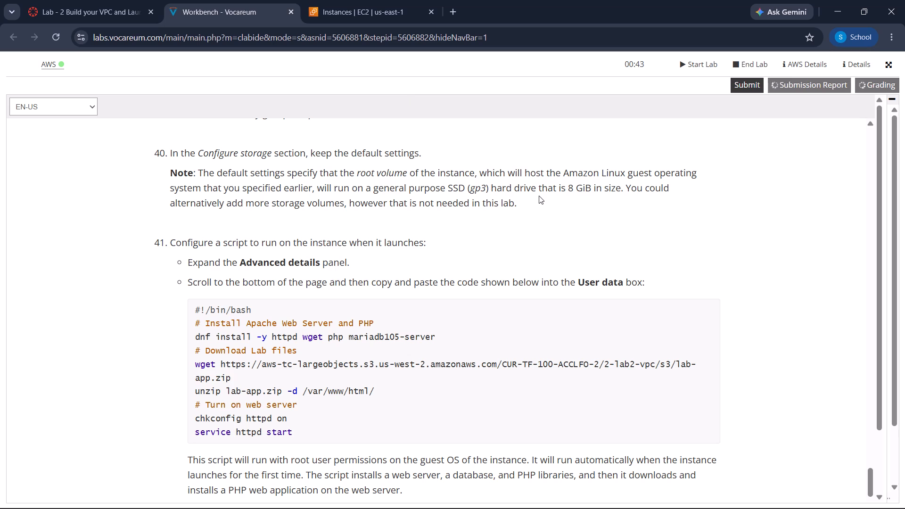
Reload the lab page and review the grades for the latest submission.
key(ctrl+r)
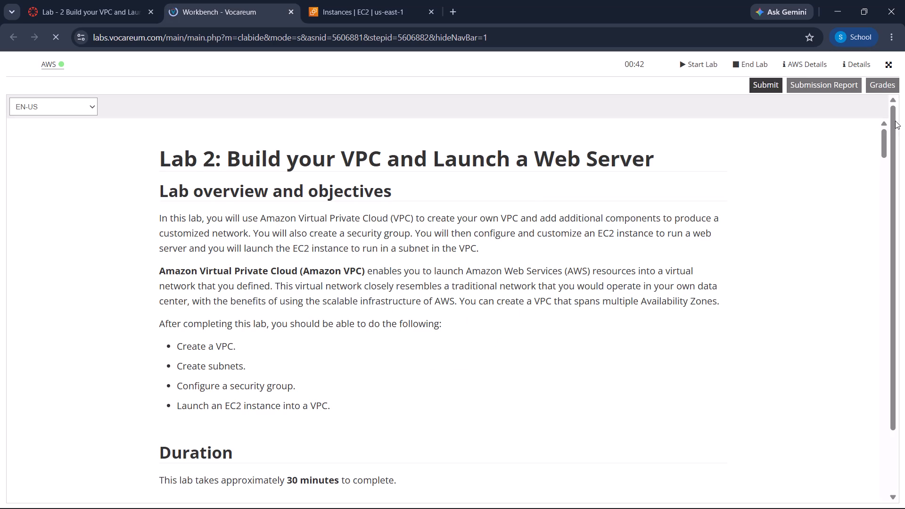
click(885, 81)
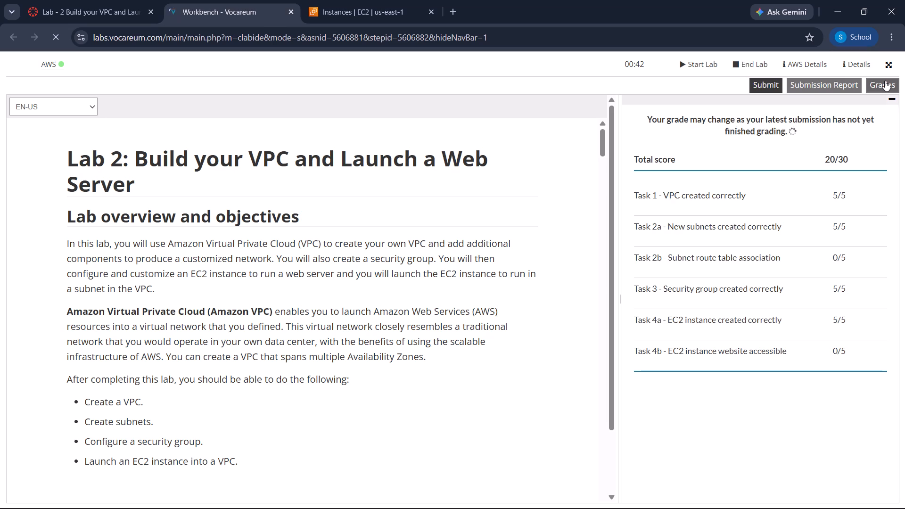
click(885, 81)
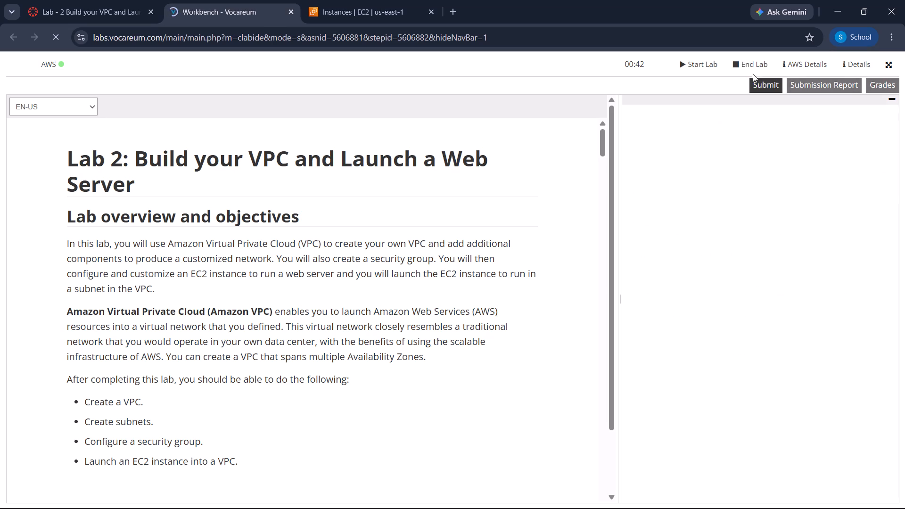
Request ending the lab again, agreeing to permanently delete its AWS resources and data.
click(749, 67)
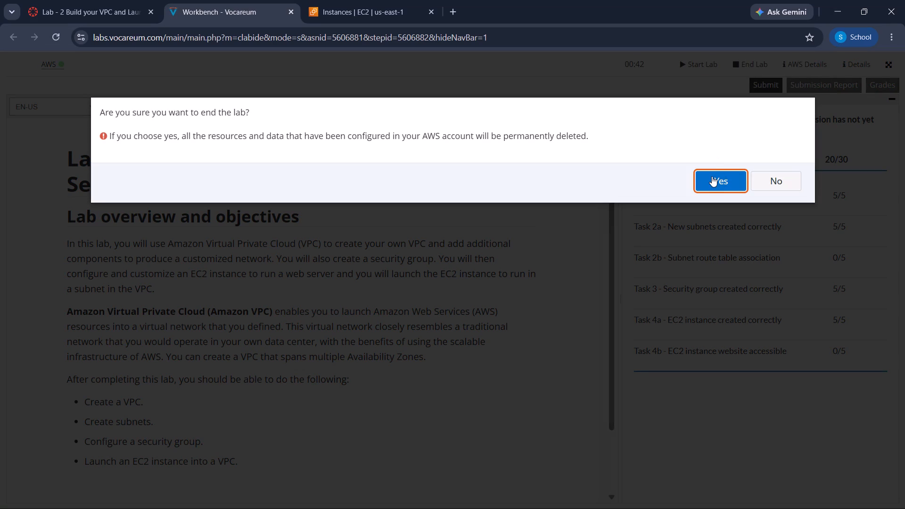
click(710, 181)
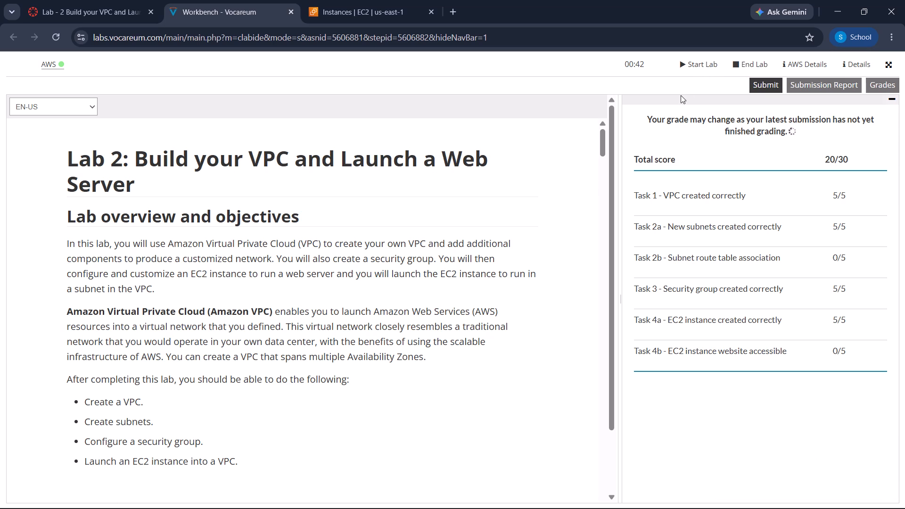
Check the lab's submission report again and close it.
click(795, 90)
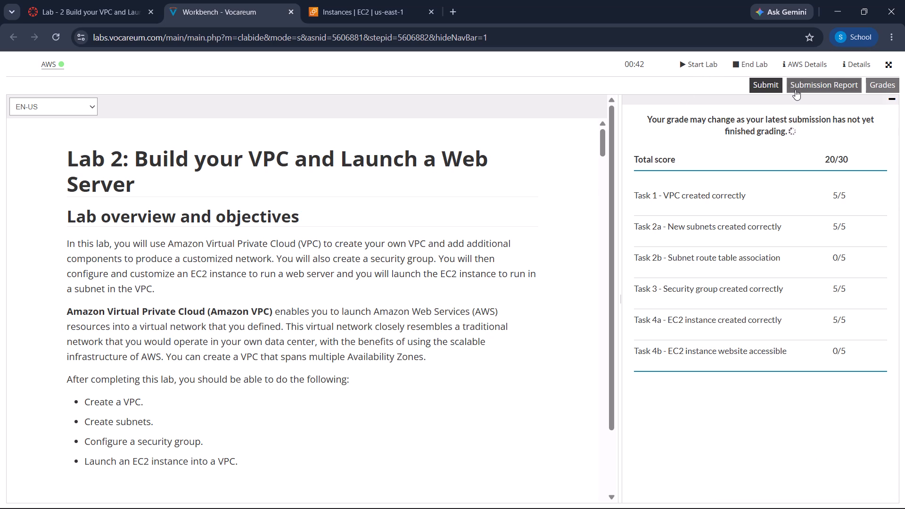
click(800, 86)
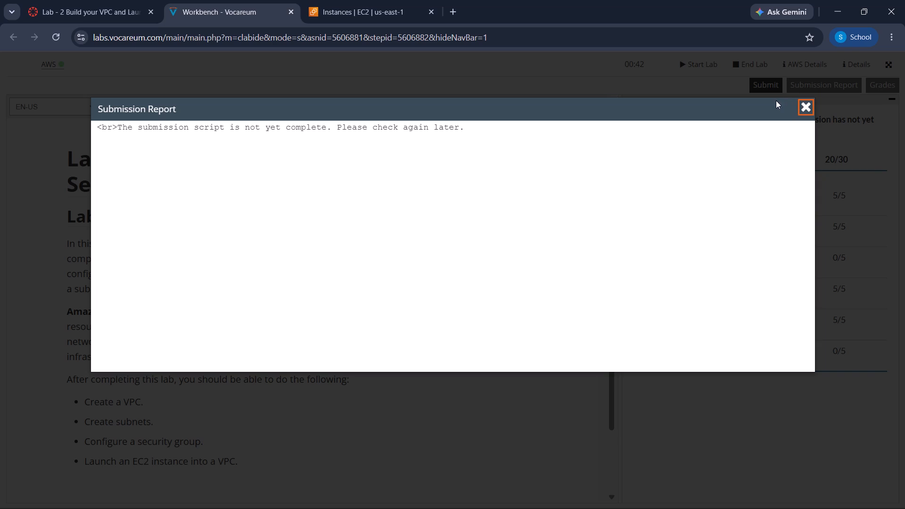
click(806, 103)
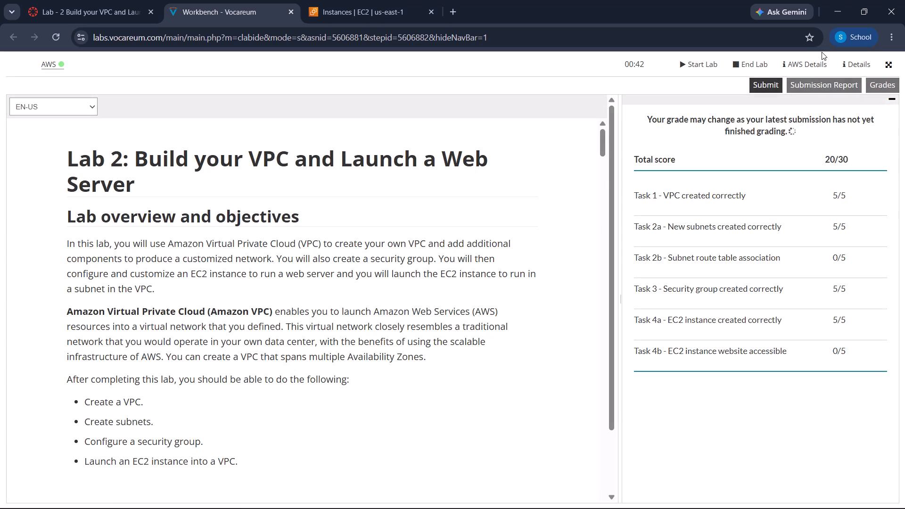
Close the browser window.
click(904, 0)
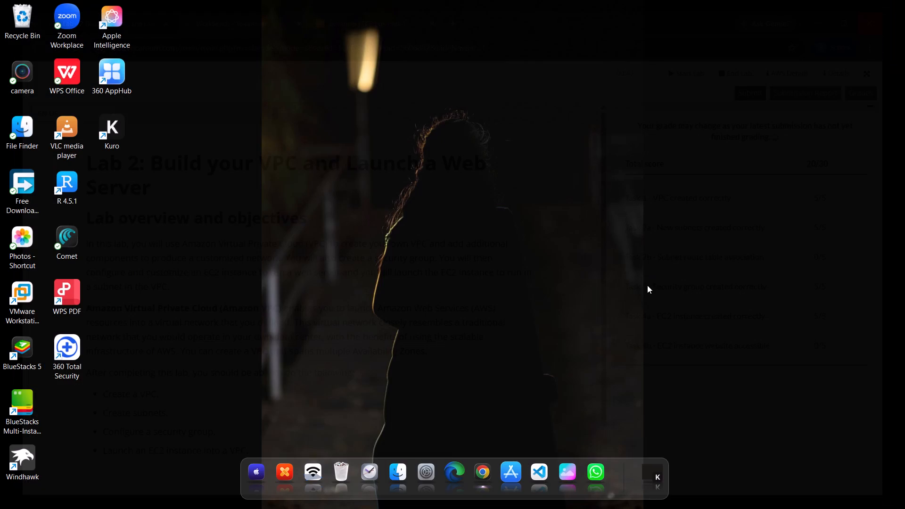